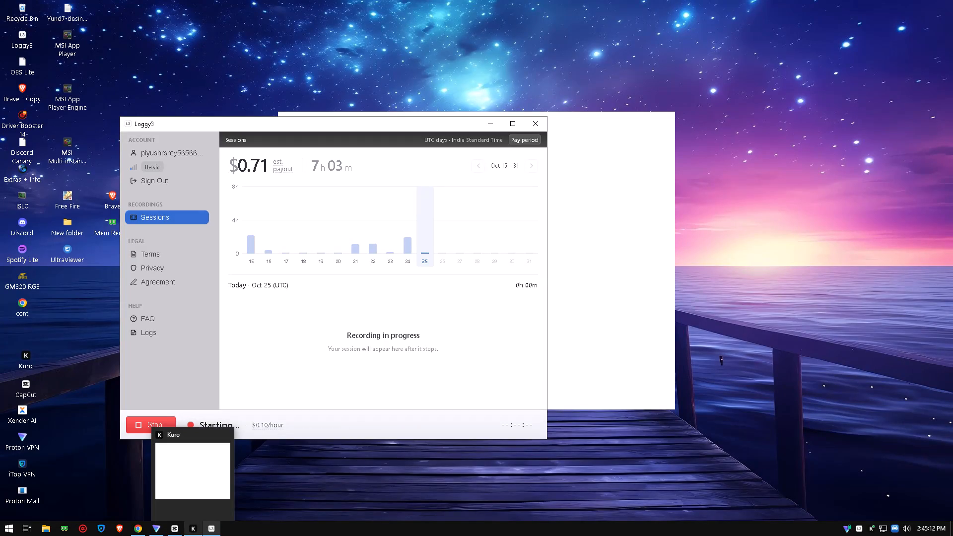
# Switch to CapCut and mute the IMG_0624.MOV video track, with the playhead returned to the timeline start.
pyautogui.click(177, 533)
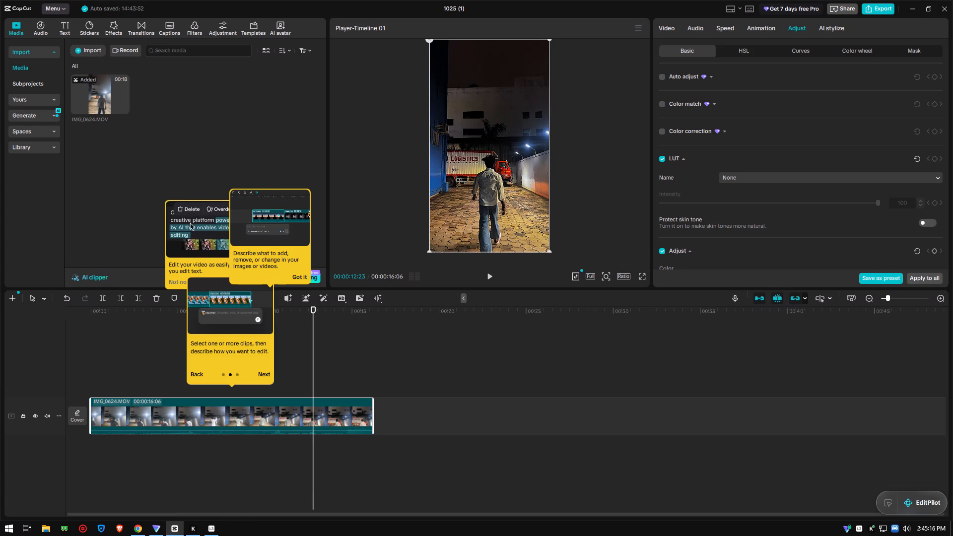
pyautogui.moveTo(313, 314); pyautogui.dragTo(41, 441)
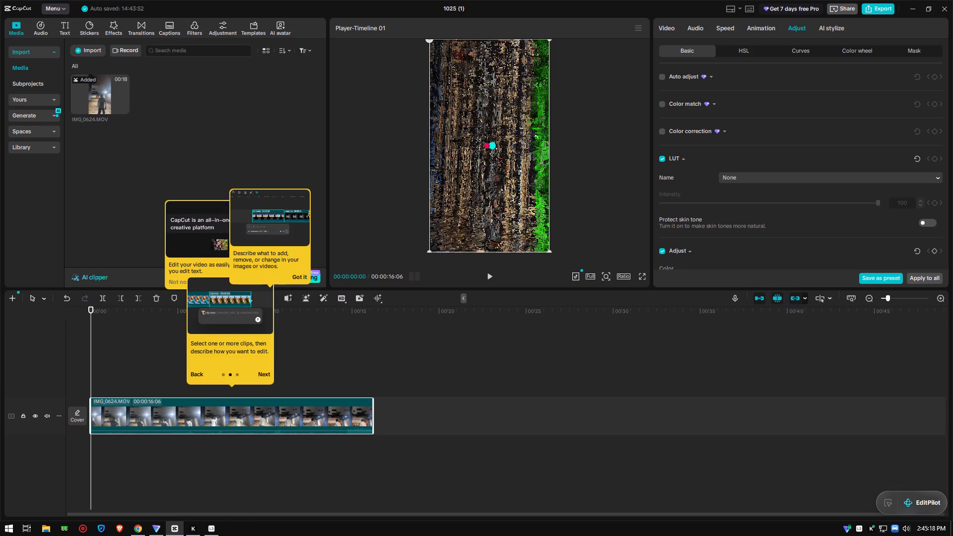
pyautogui.click(44, 417)
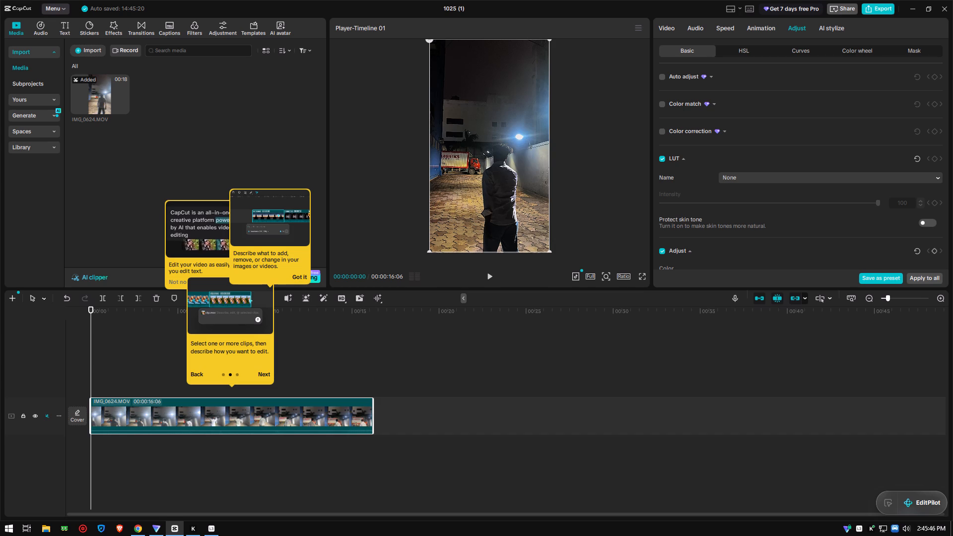
# Slow the IMG_0624.MOV clip down to a standard speed of 0.70x.
pyautogui.click(722, 31)
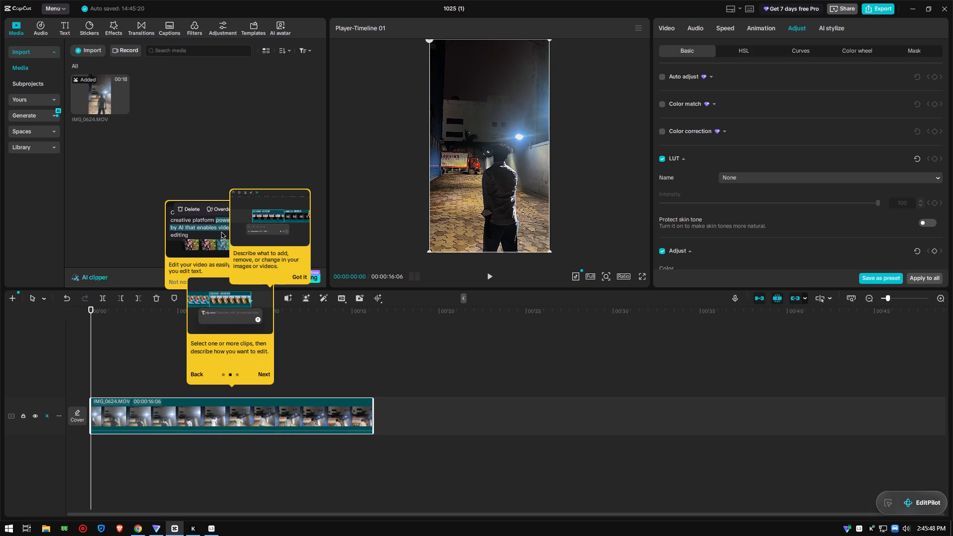
pyautogui.moveTo(703, 90); pyautogui.dragTo(702, 90)
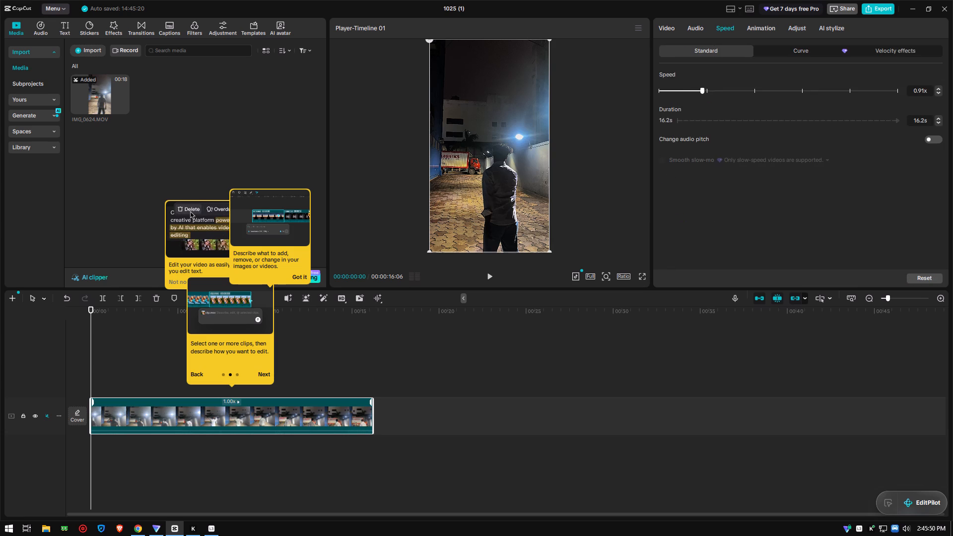
pyautogui.moveTo(702, 90); pyautogui.dragTo(691, 92)
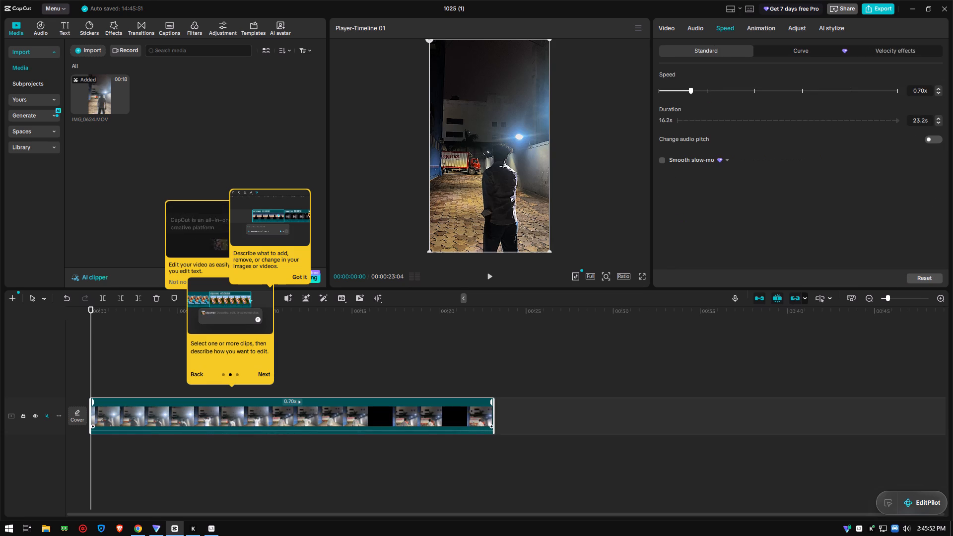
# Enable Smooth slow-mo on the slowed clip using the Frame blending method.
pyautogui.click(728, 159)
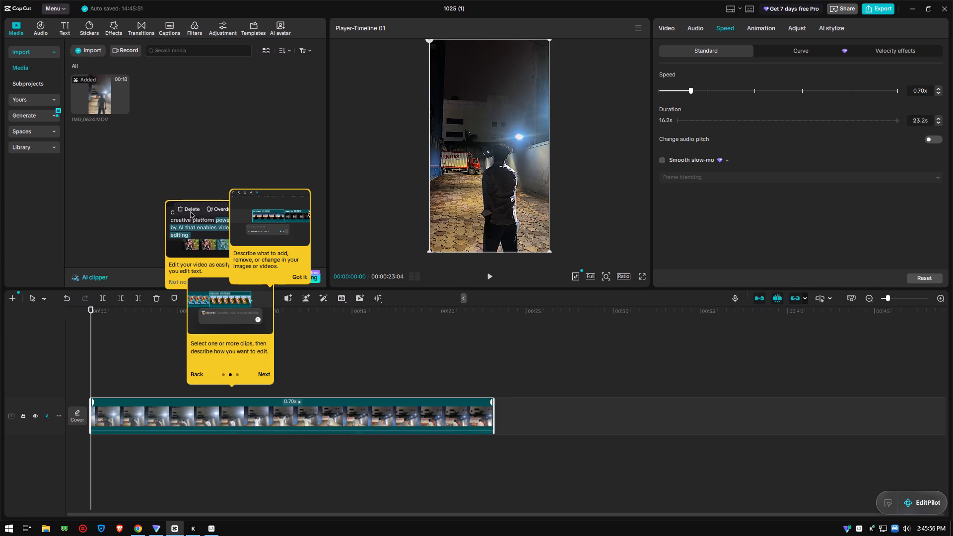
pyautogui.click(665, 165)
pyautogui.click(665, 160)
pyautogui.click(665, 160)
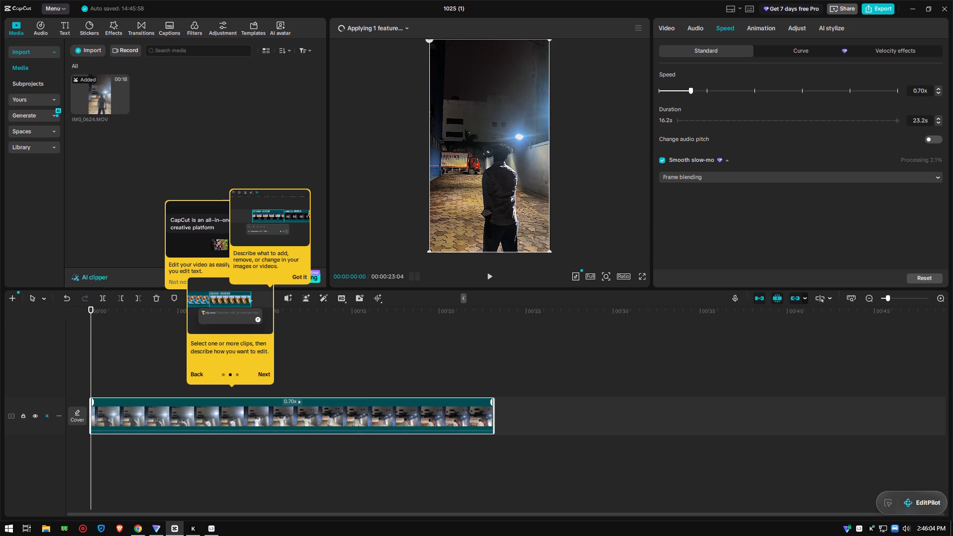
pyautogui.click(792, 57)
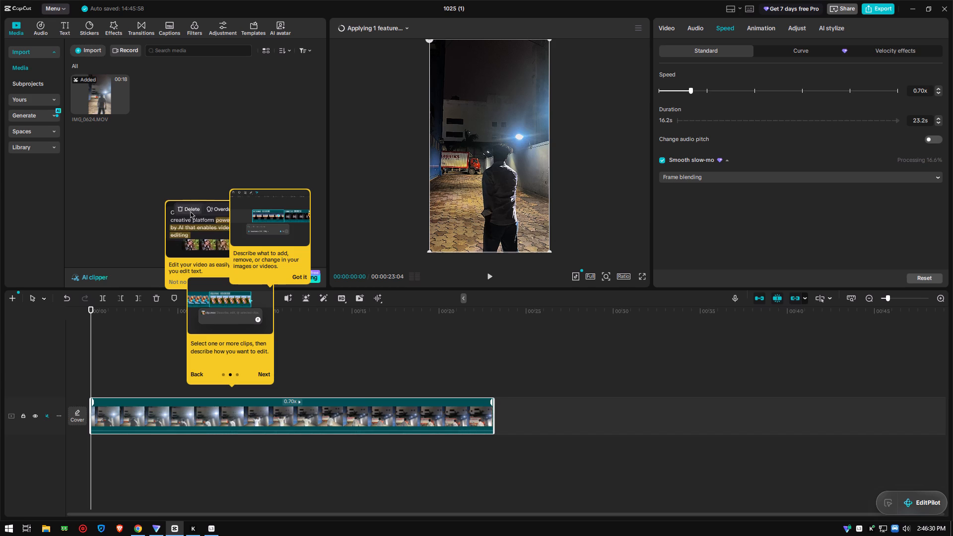
# Dismiss all the yellow feature-tip pop-ups covering the timeline, media area and preview.
pyautogui.click(255, 375)
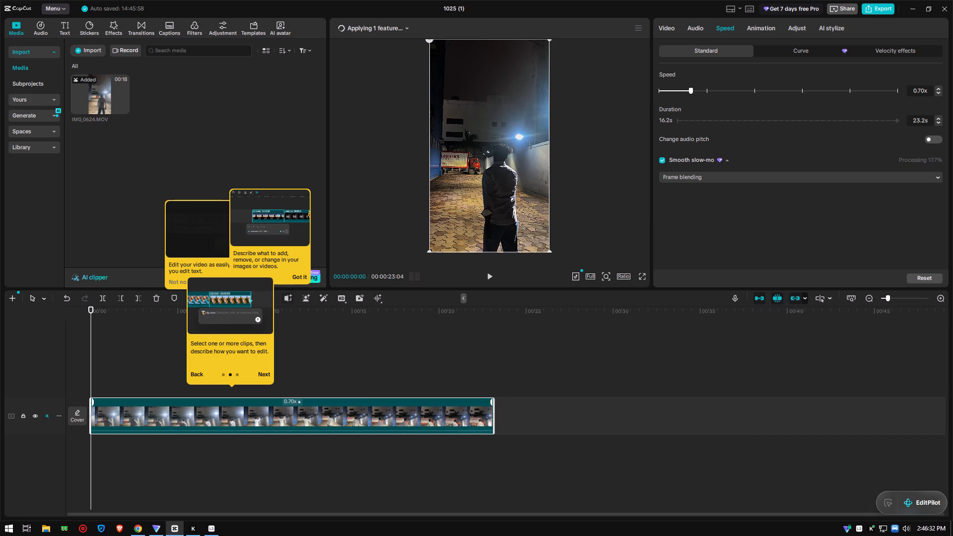
pyautogui.click(303, 275)
pyautogui.click(258, 374)
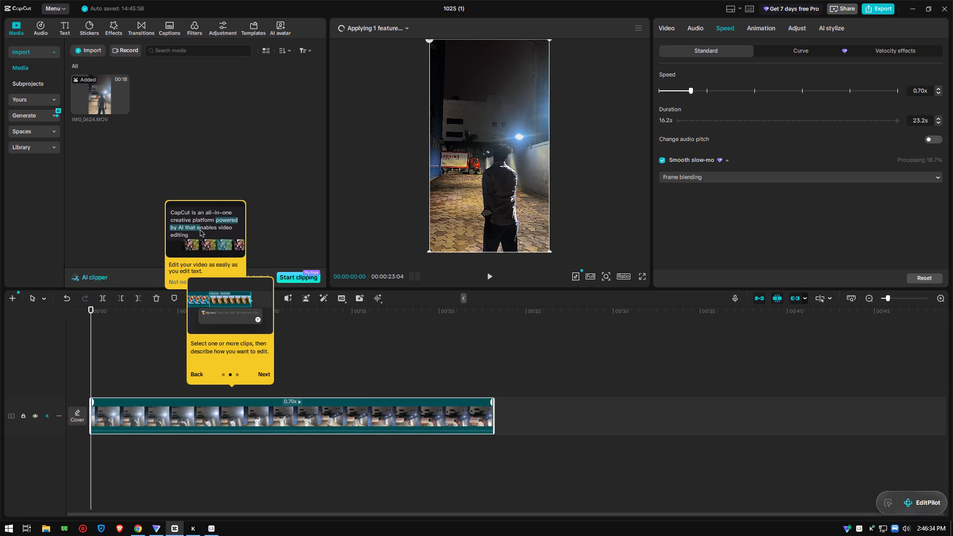
pyautogui.click(233, 282)
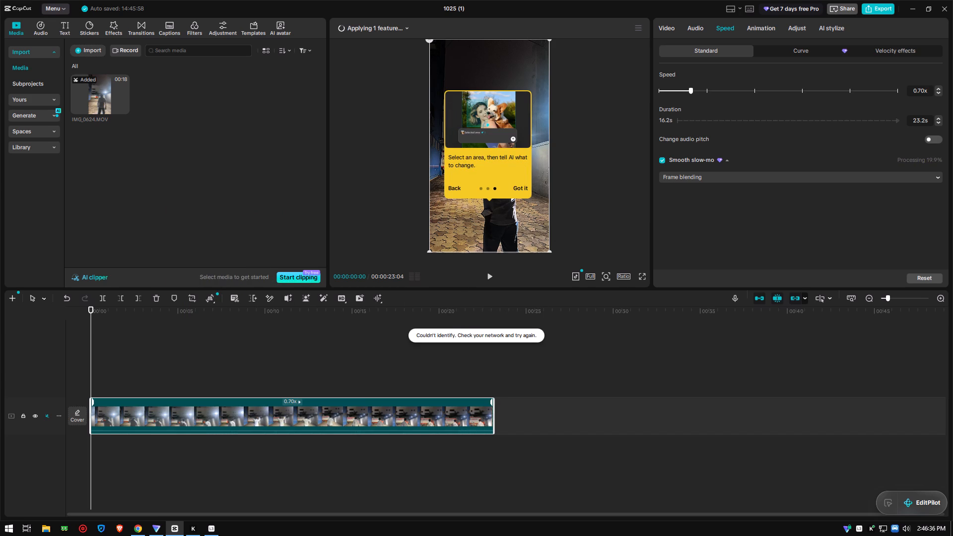
pyautogui.click(521, 190)
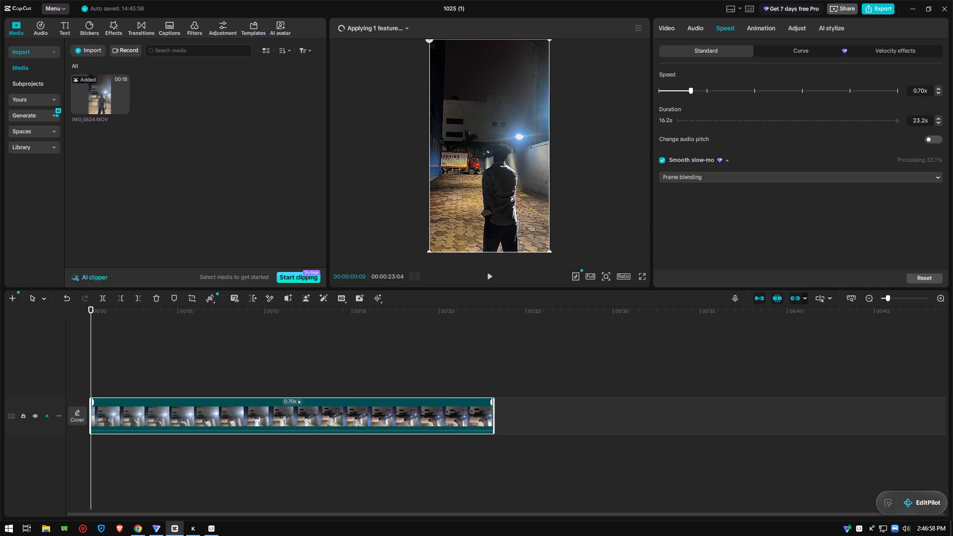
# Preview the opening of the slowed clip, pausing at 00:00:01:16.
pyautogui.click(486, 278)
pyautogui.click(488, 279)
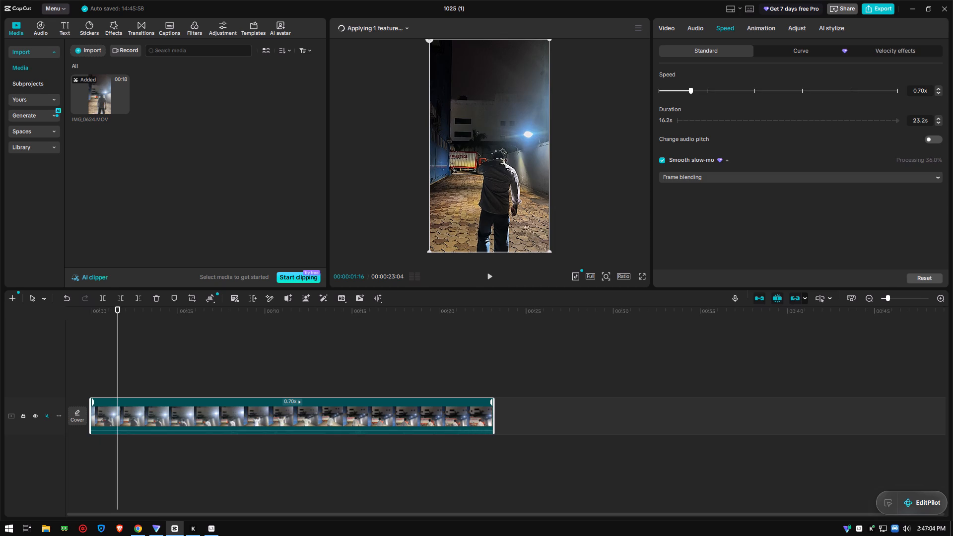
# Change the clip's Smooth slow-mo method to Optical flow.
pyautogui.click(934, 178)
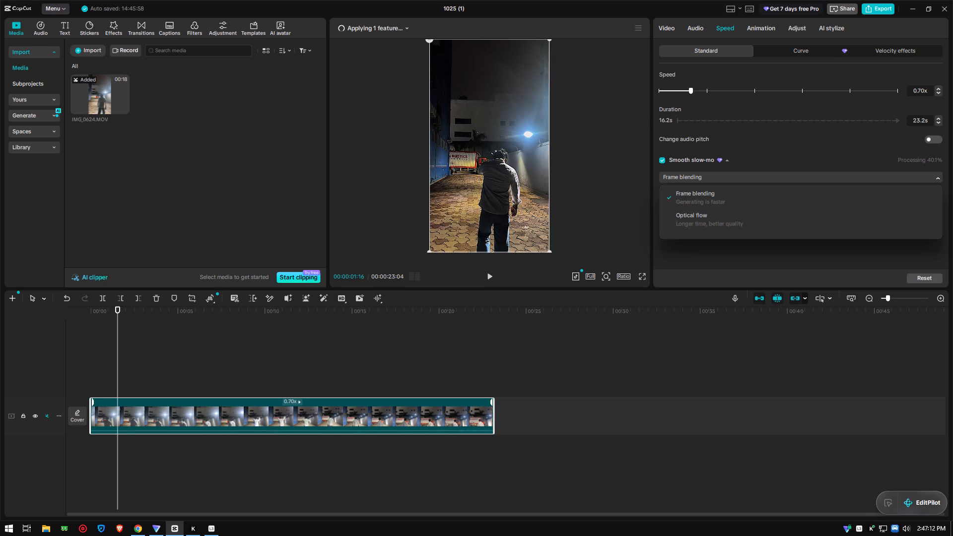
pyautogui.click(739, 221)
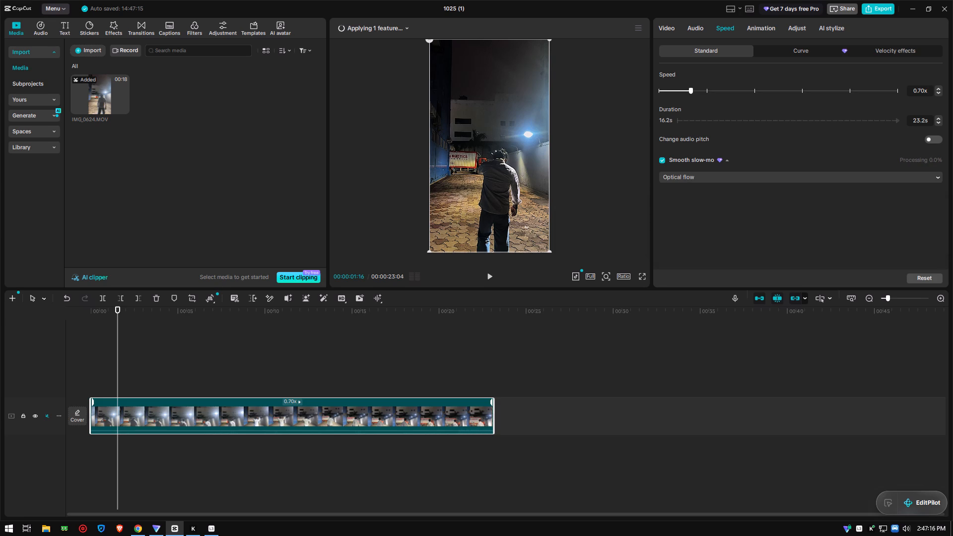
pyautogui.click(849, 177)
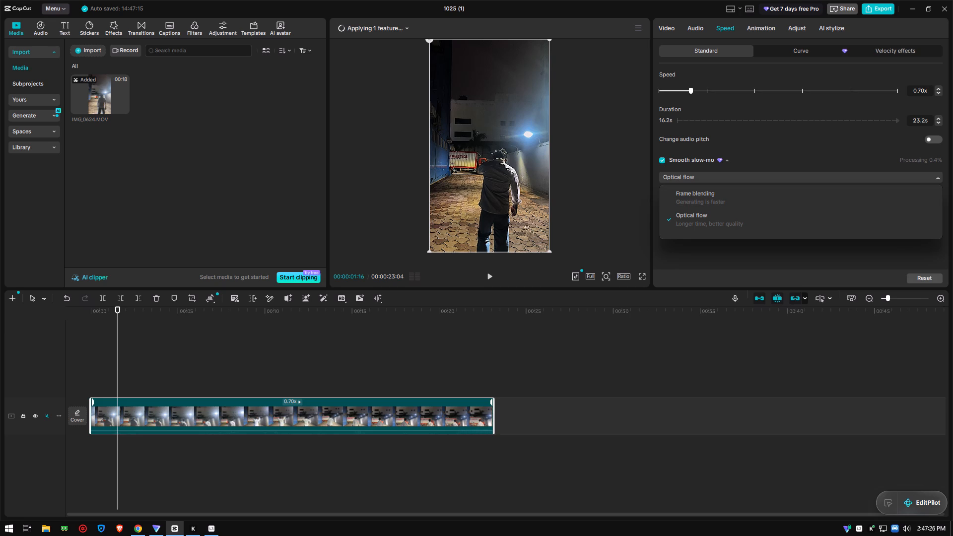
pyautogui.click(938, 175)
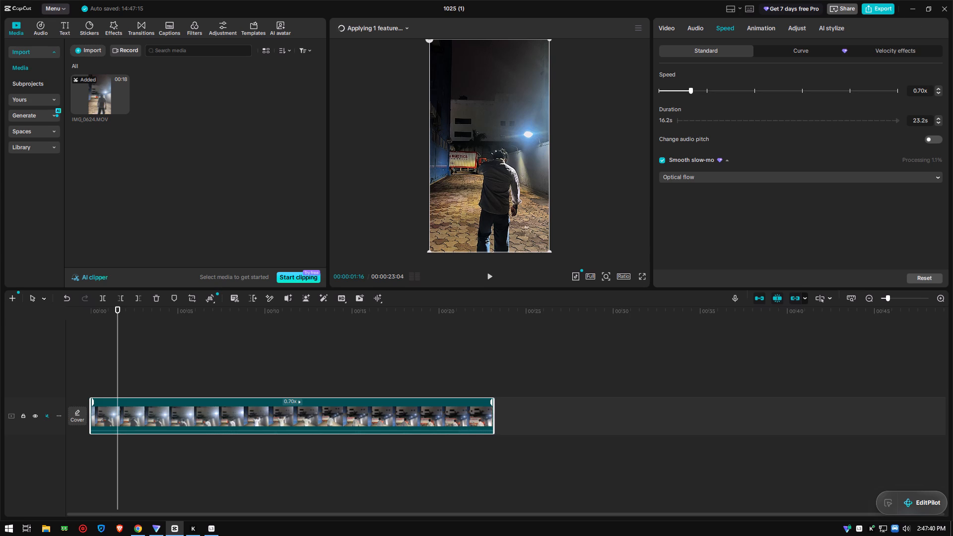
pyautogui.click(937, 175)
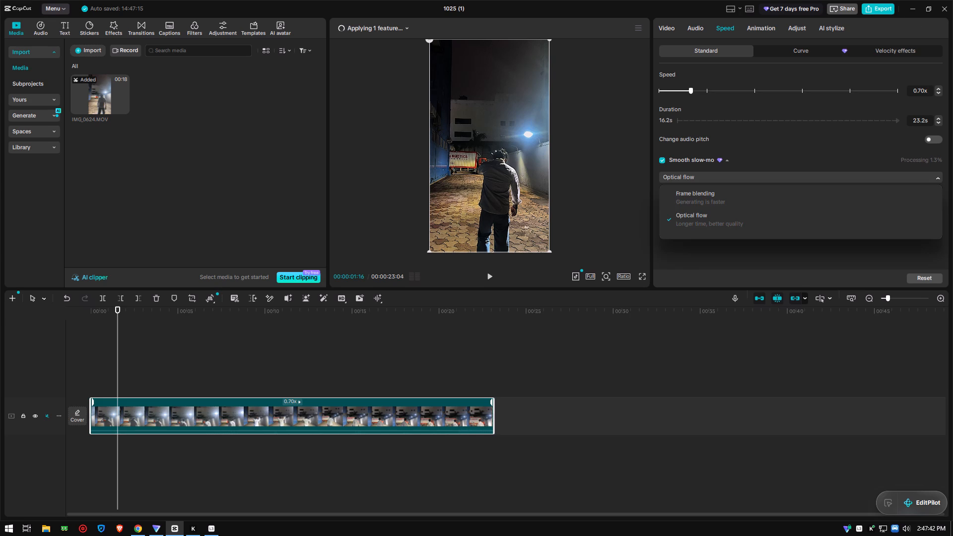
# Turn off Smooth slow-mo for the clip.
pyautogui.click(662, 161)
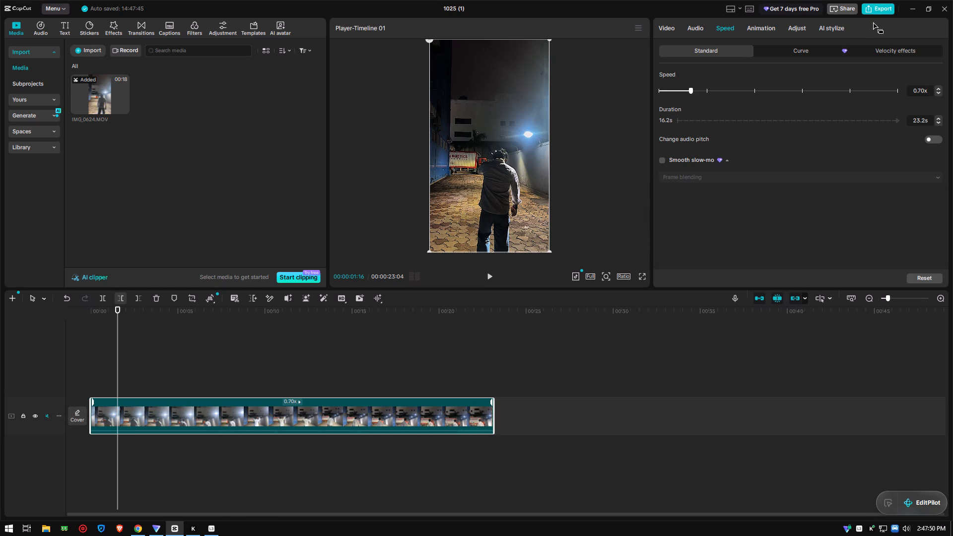
# Split the IMG_0624.MOV clip at the playhead, 00:00:01:16.
pyautogui.click(269, 421)
pyautogui.click(102, 299)
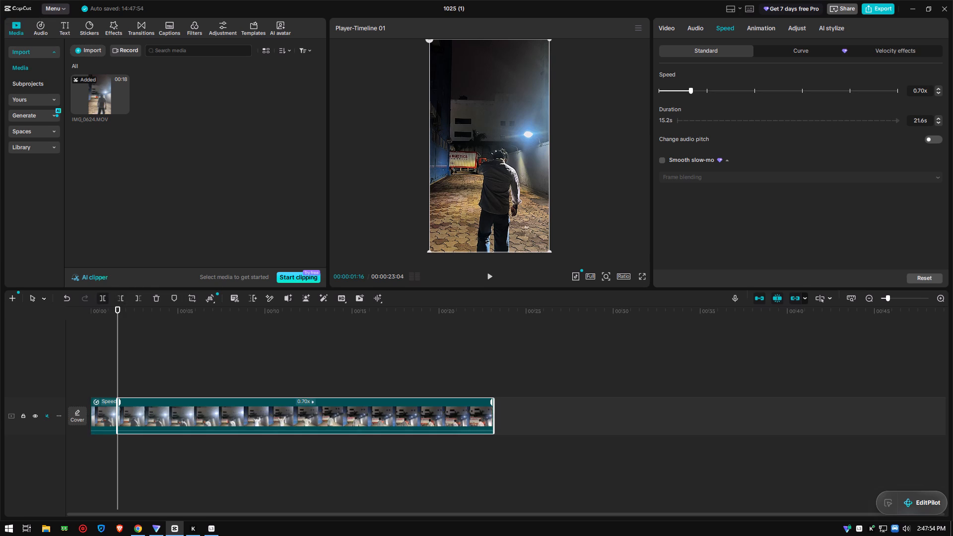
# Trim the beginning of the second segment so that its duration is about 16.0 s.
pyautogui.moveTo(180, 409); pyautogui.dragTo(312, 410)
pyautogui.moveTo(117, 409); pyautogui.dragTo(147, 411)
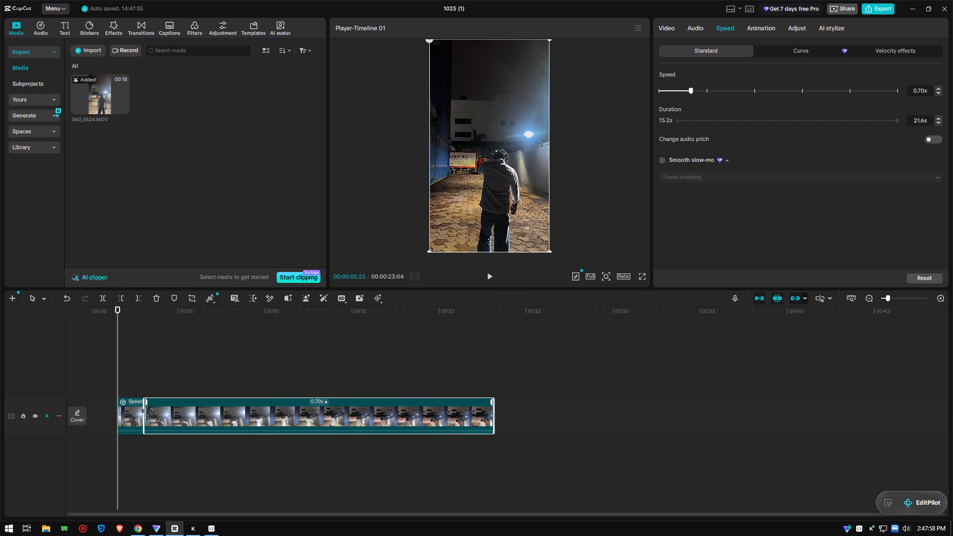
pyautogui.moveTo(147, 411); pyautogui.dragTo(217, 426)
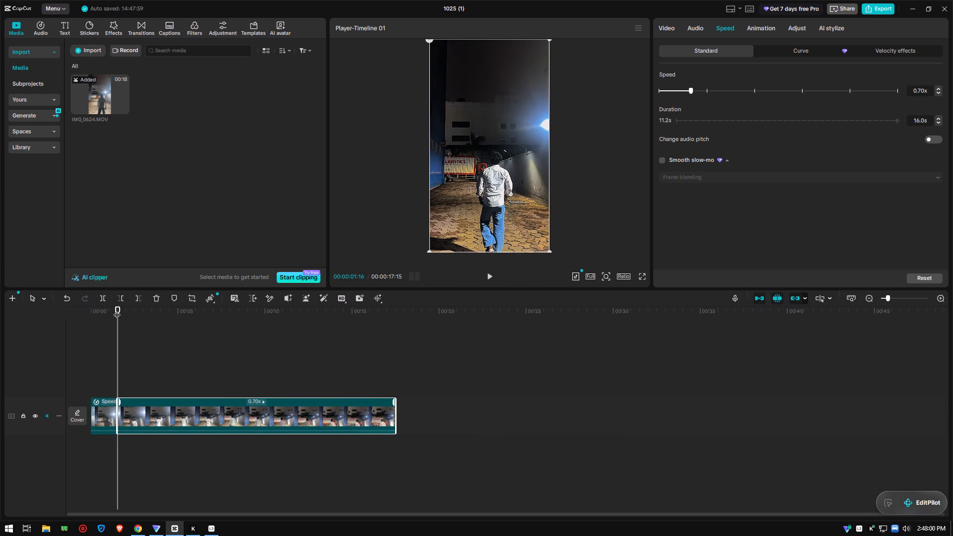
# Play the two-segment edit from the beginning to check the cut.
pyautogui.moveTo(117, 307); pyautogui.dragTo(70, 333)
pyautogui.click(489, 282)
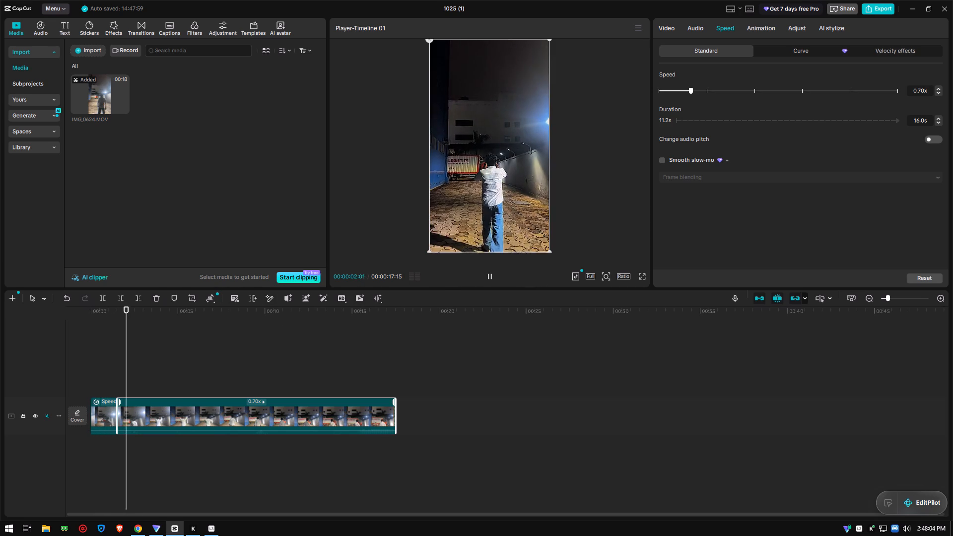
# Delete the short first segment so the timeline begins with the trimmed clip.
pyautogui.click(112, 403)
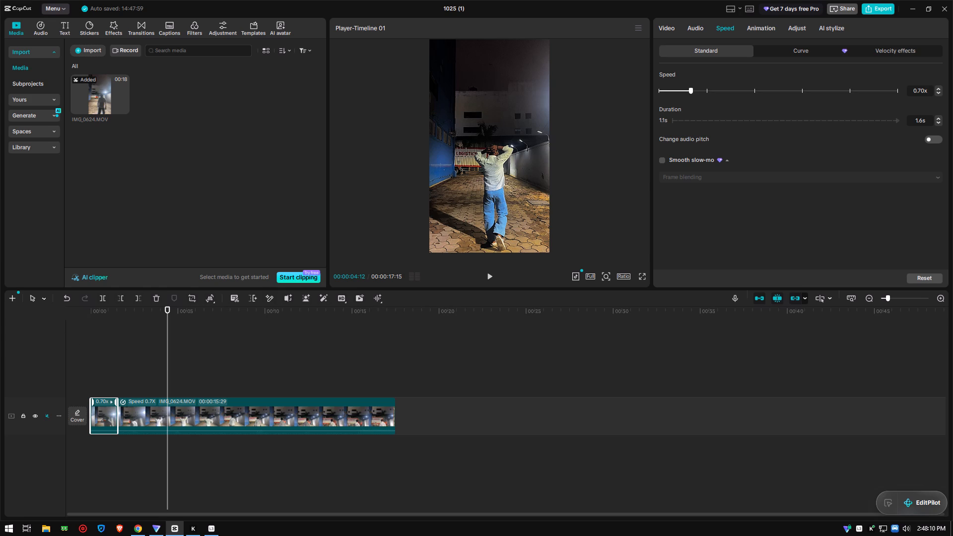
pyautogui.click(155, 297)
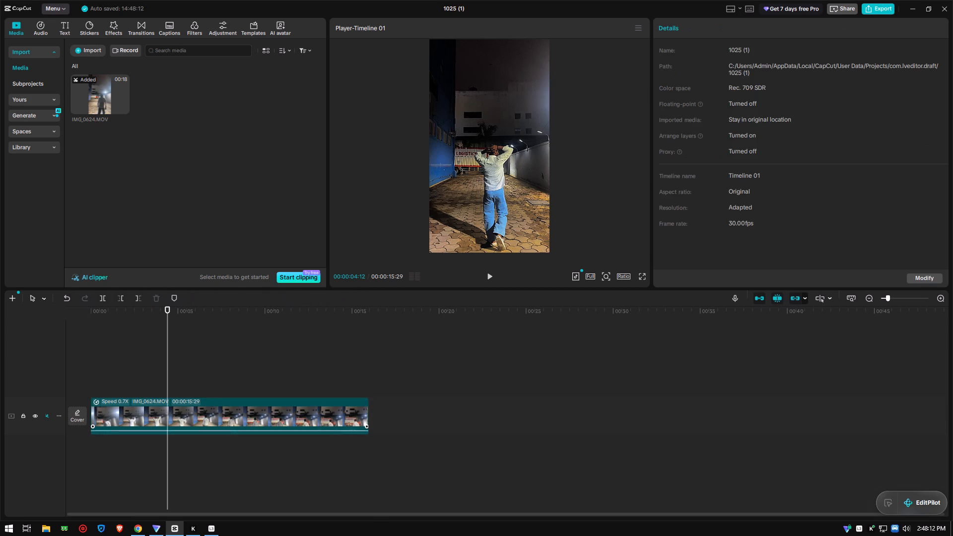
# Play the trimmed clip from the start of the timeline and review it in full screen.
pyautogui.moveTo(168, 311); pyautogui.dragTo(51, 447)
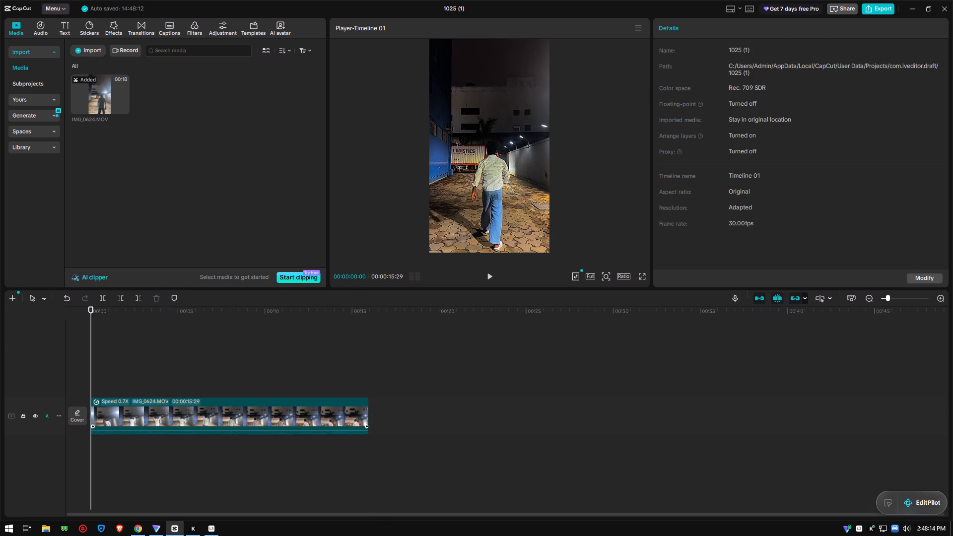
pyautogui.moveTo(501, 387); pyautogui.dragTo(506, 381)
pyautogui.click(632, 268)
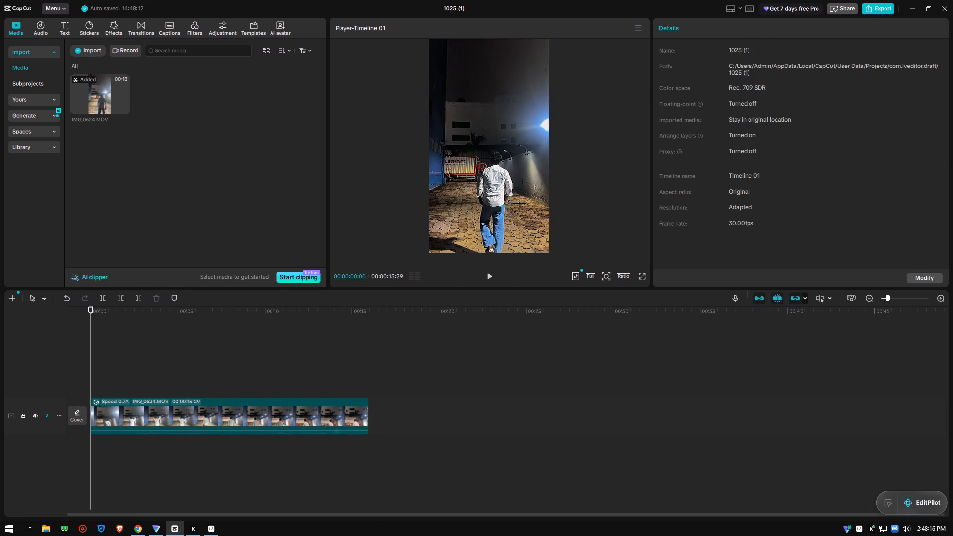
pyautogui.click(636, 32)
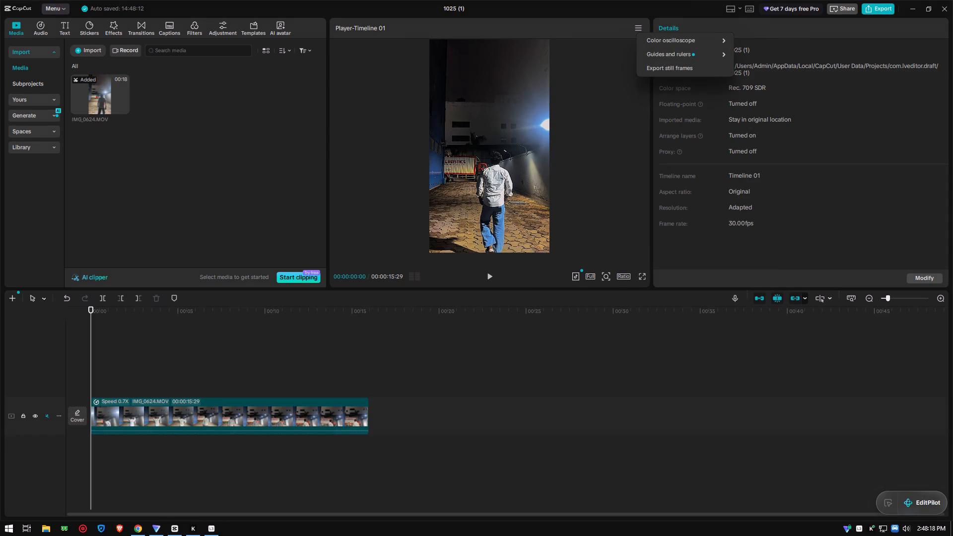
pyautogui.click(487, 276)
pyautogui.click(490, 281)
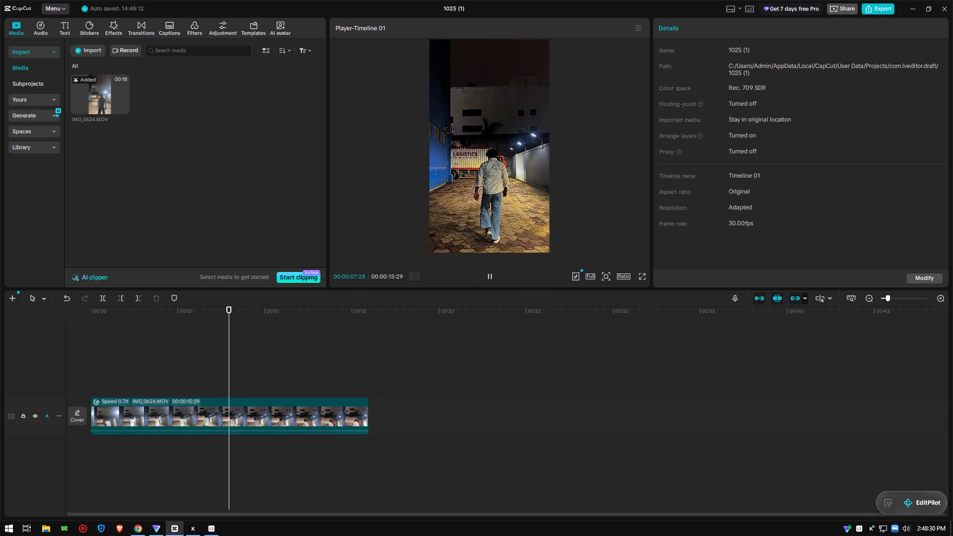
pyautogui.click(641, 273)
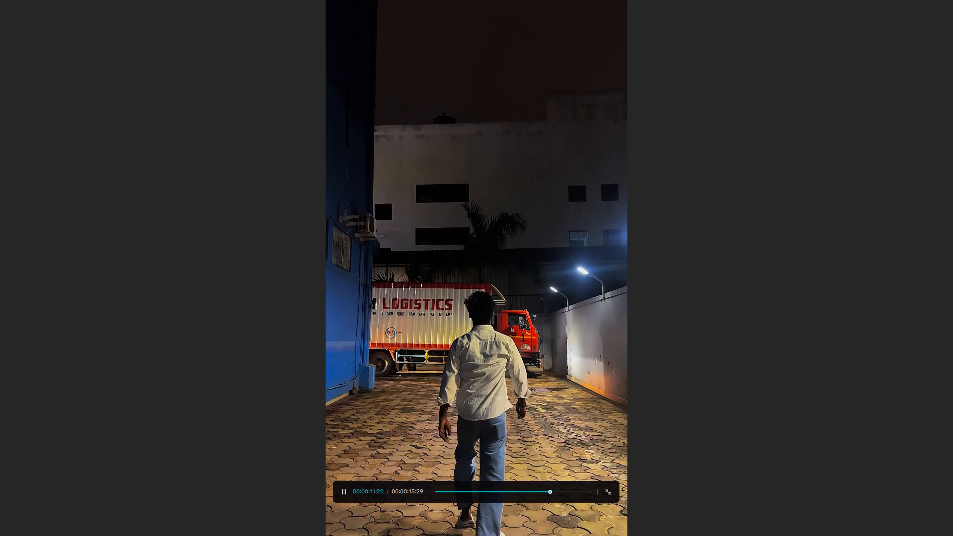
# Leave the full-screen preview and trim the end of the clip so that its duration is about 11.1 s.
pyautogui.click(617, 491)
pyautogui.click(609, 495)
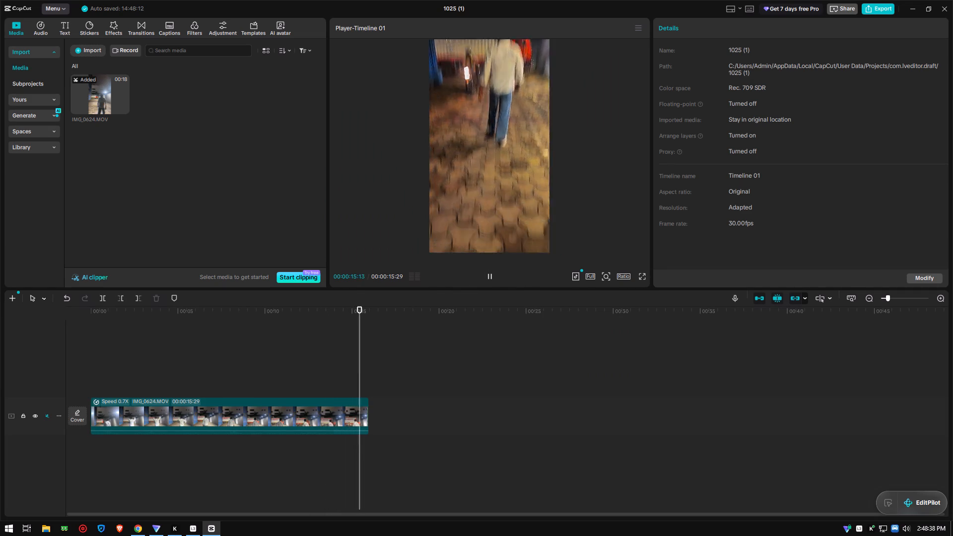
pyautogui.click(346, 415)
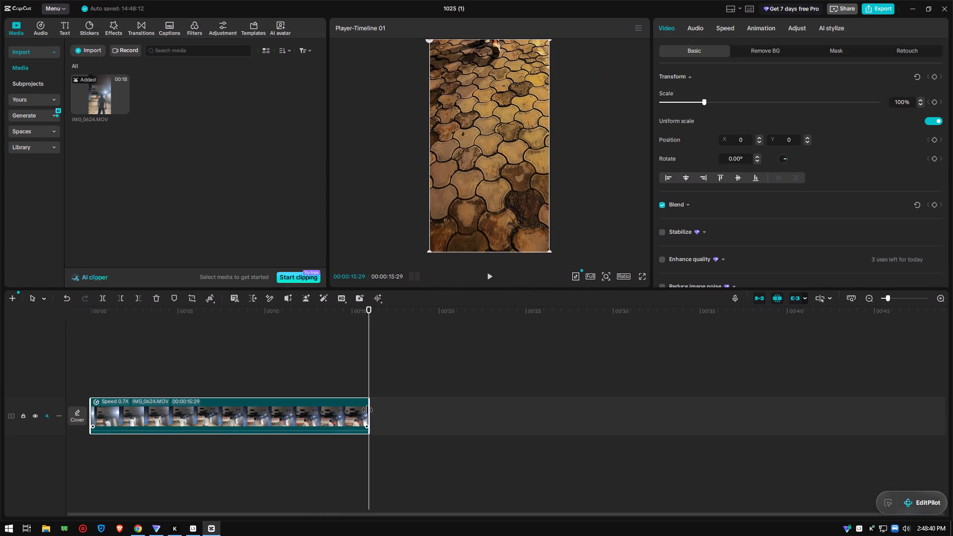
pyautogui.moveTo(371, 407); pyautogui.dragTo(336, 423)
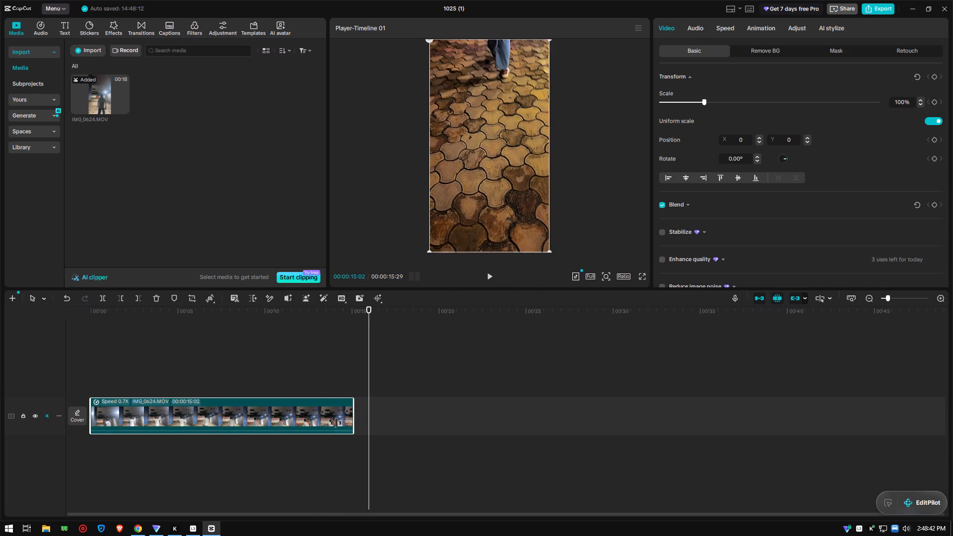
pyautogui.moveTo(336, 423); pyautogui.dragTo(283, 448)
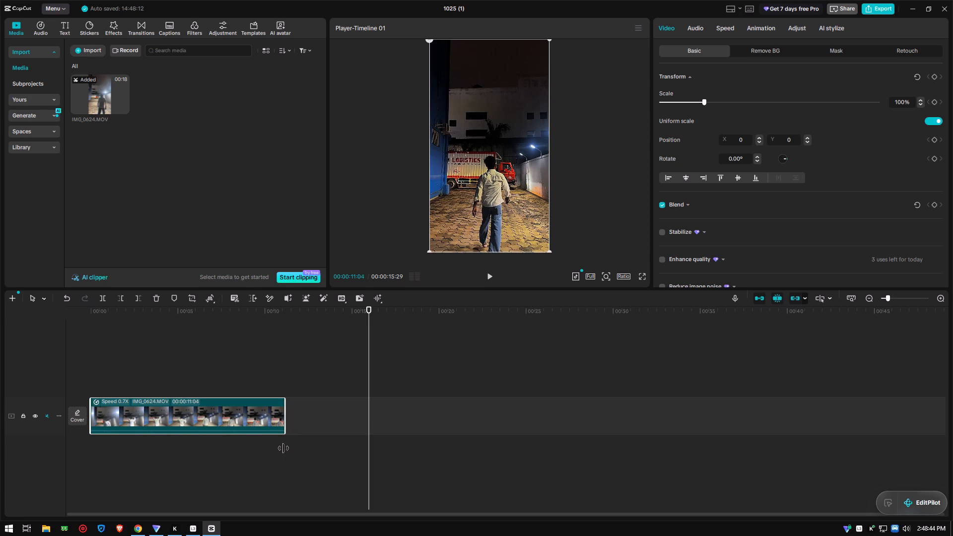
pyautogui.moveTo(283, 448); pyautogui.dragTo(283, 447)
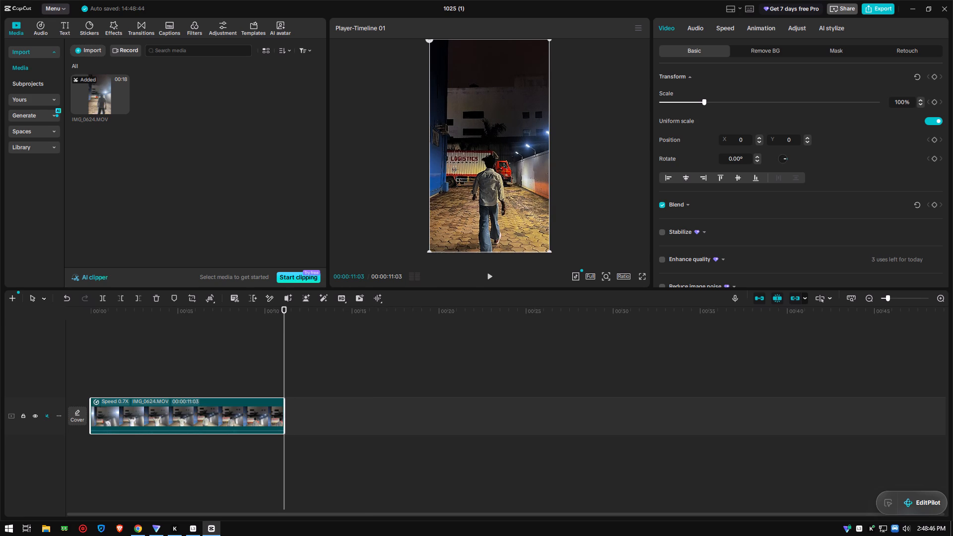
# Return the playhead to the start of the timeline.
pyautogui.moveTo(285, 308); pyautogui.dragTo(248, 336)
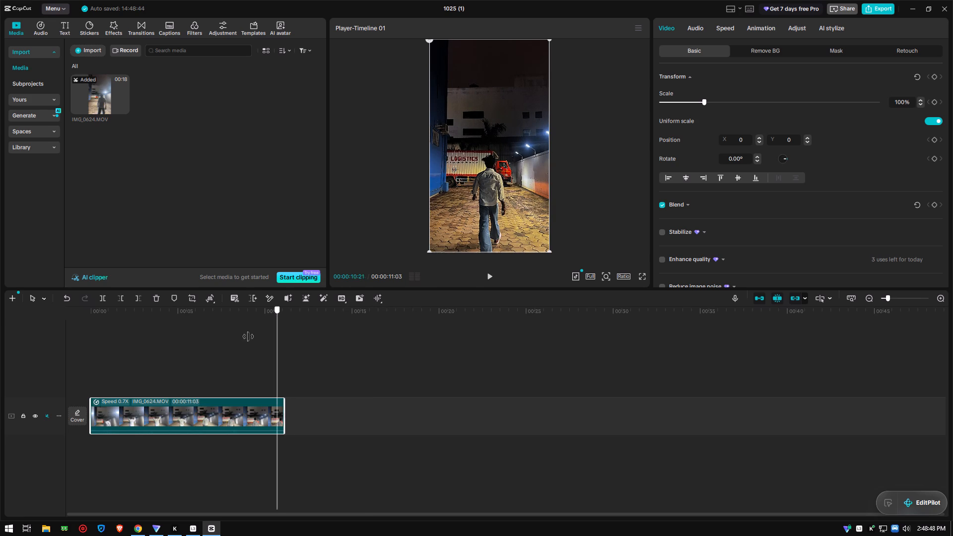
pyautogui.moveTo(248, 336); pyautogui.dragTo(71, 398)
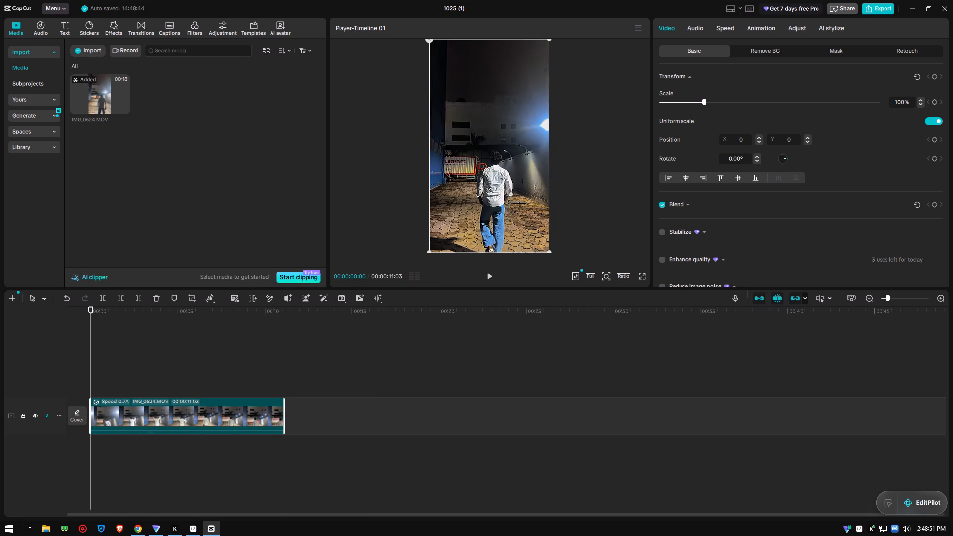
# Start the AI clipper on the imported IMG_0624.MOV video and choose to sign in with Google.
pyautogui.click(287, 276)
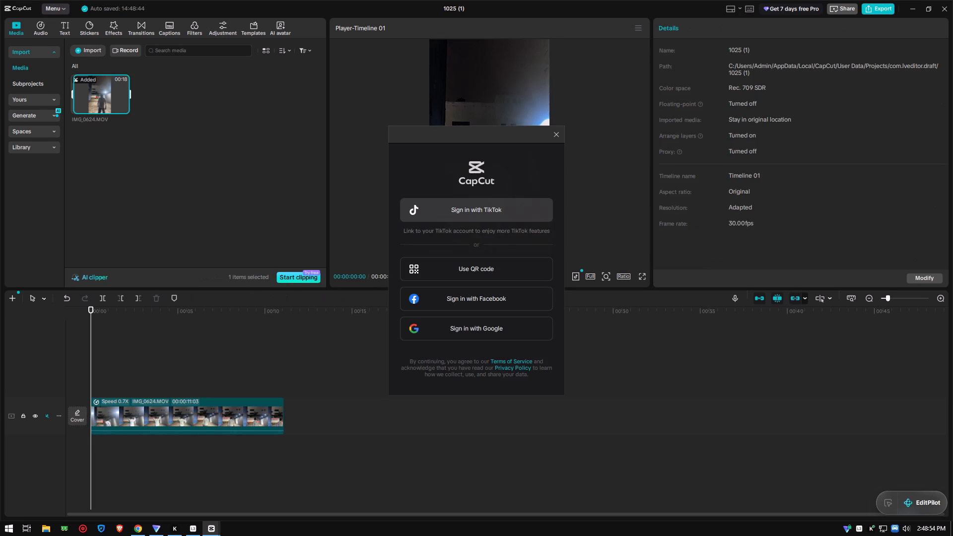
pyautogui.click(414, 325)
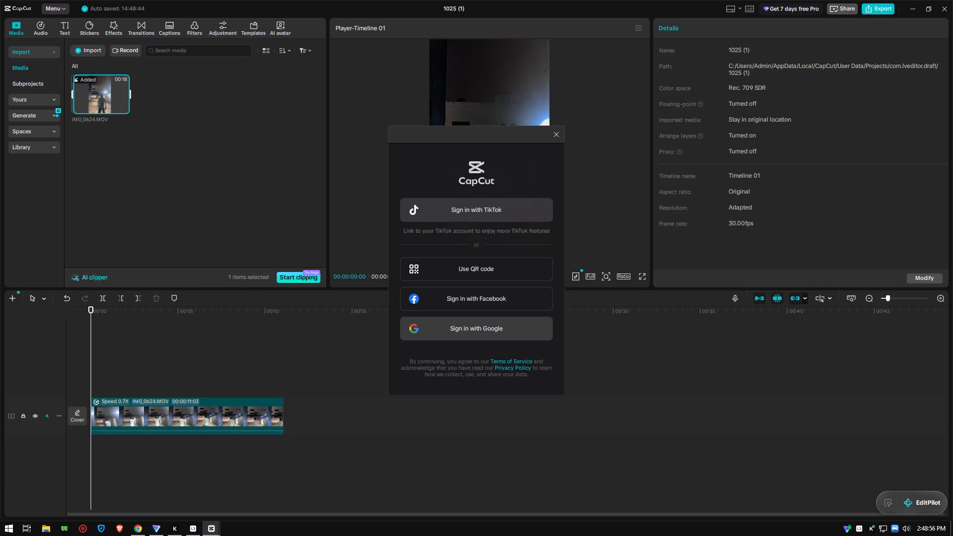
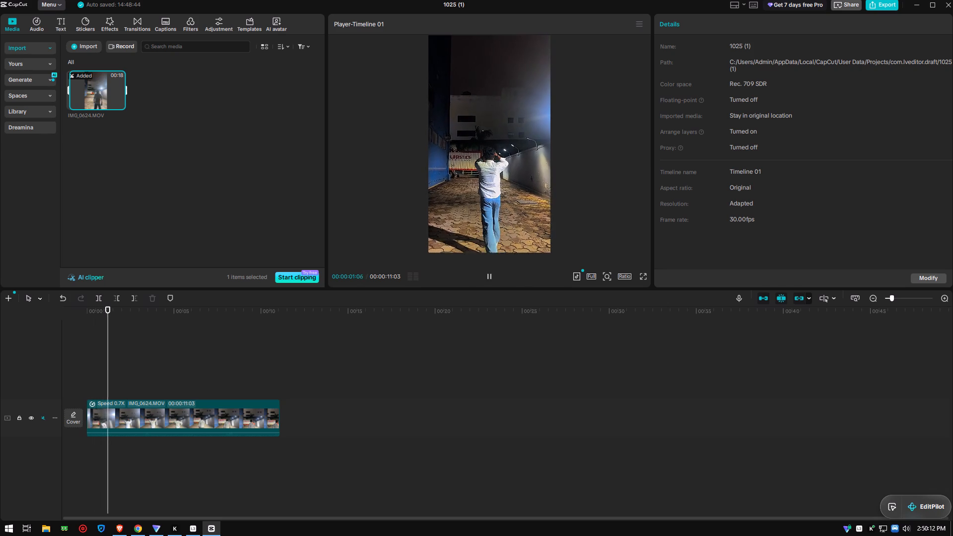
# Enable Smooth slow-mo with Frame blending in the standard speed settings of the trimmed IMG_0624.MOV clip.
pyautogui.click(168, 419)
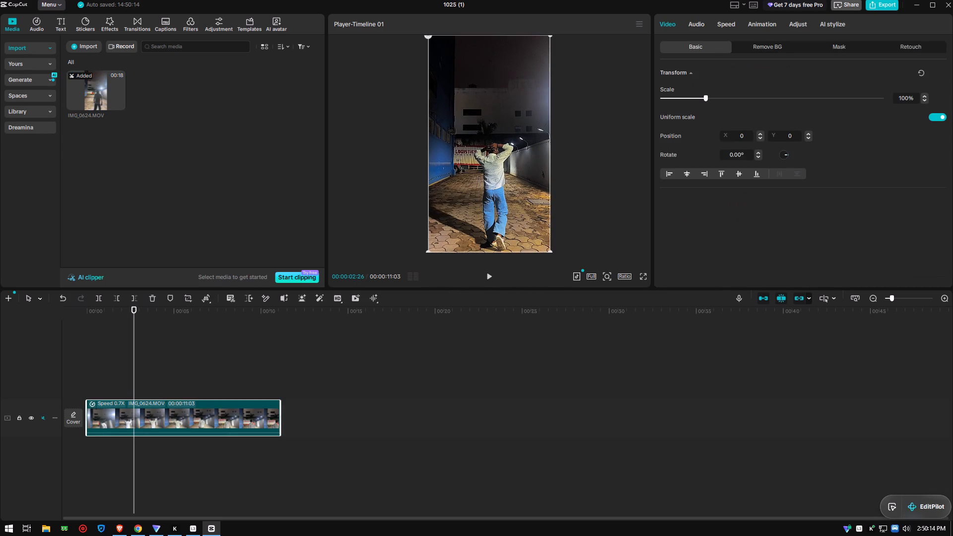
pyautogui.click(727, 27)
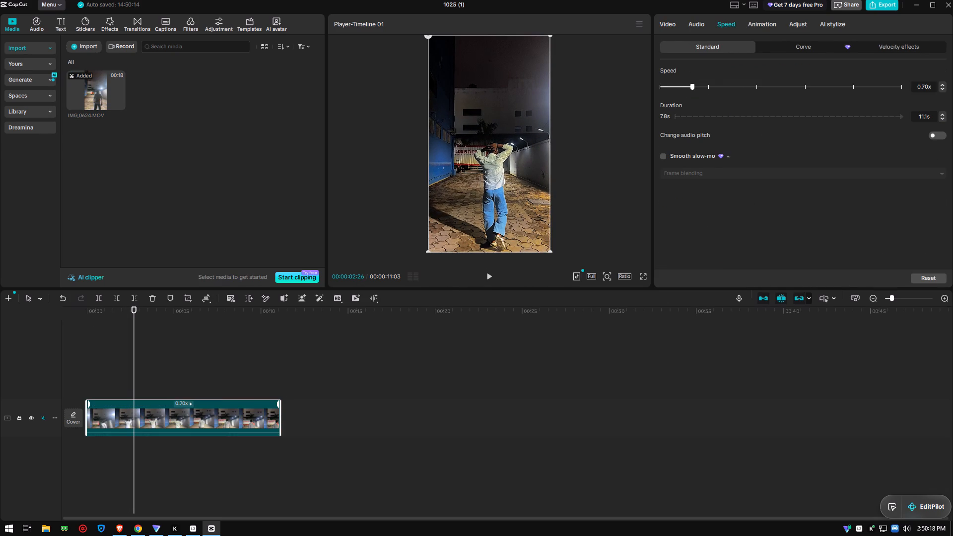
pyautogui.click(725, 157)
pyautogui.click(725, 156)
pyautogui.click(670, 156)
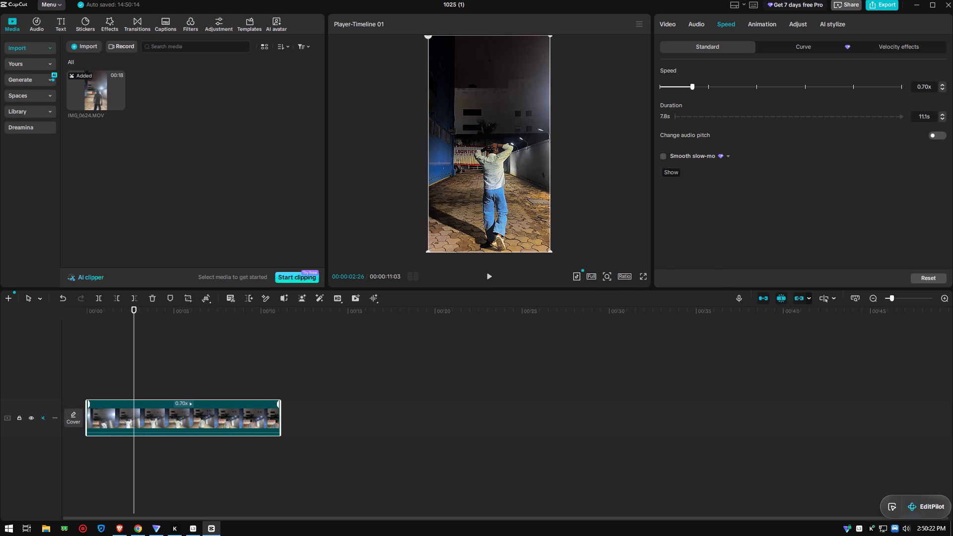
pyautogui.click(665, 157)
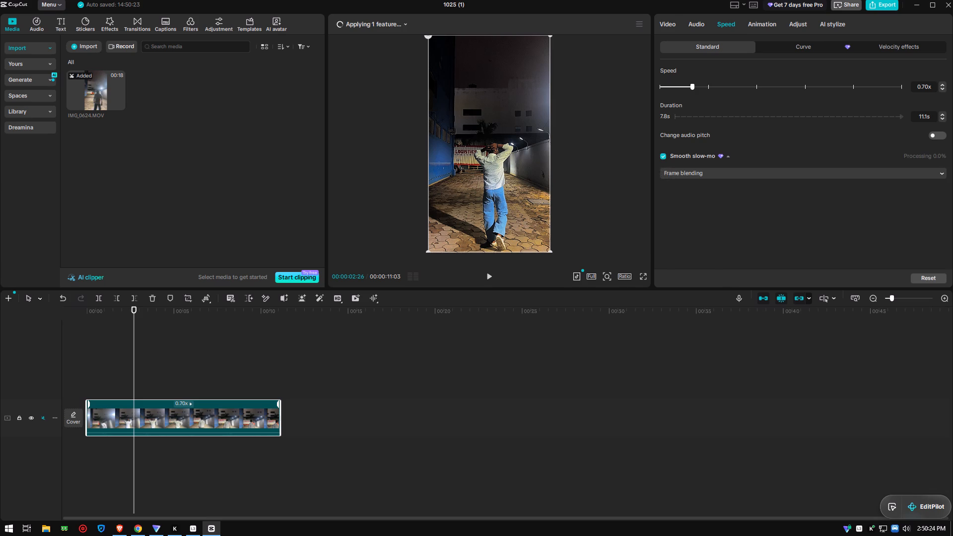
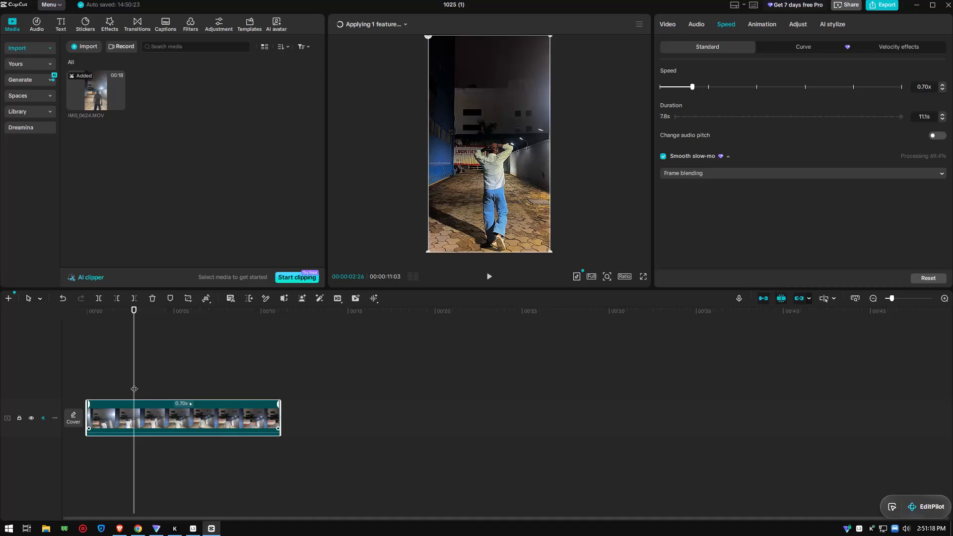
# Scrub through the slowed IMG_0624.MOV clip and return the playhead to the start of the timeline.
pyautogui.moveTo(136, 378); pyautogui.dragTo(184, 390)
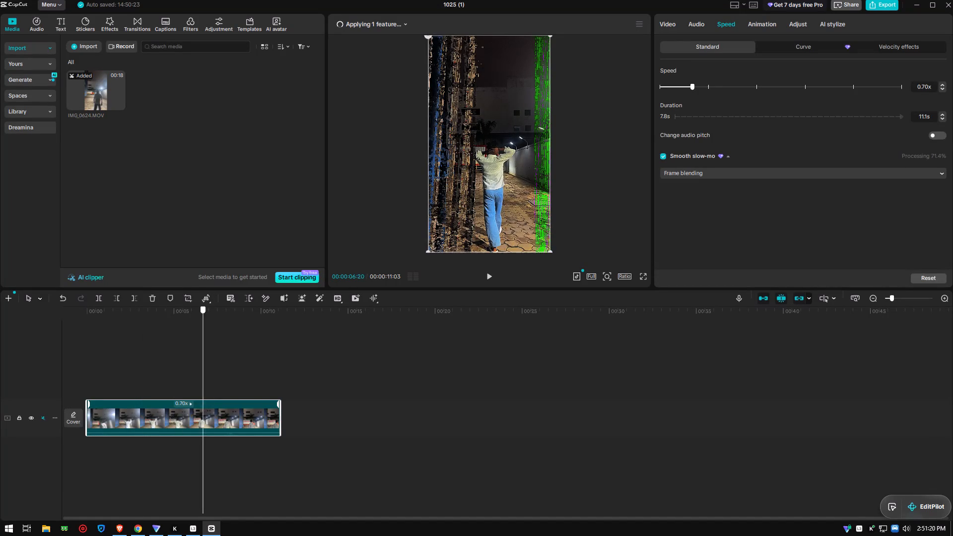
pyautogui.moveTo(184, 390); pyautogui.dragTo(186, 382)
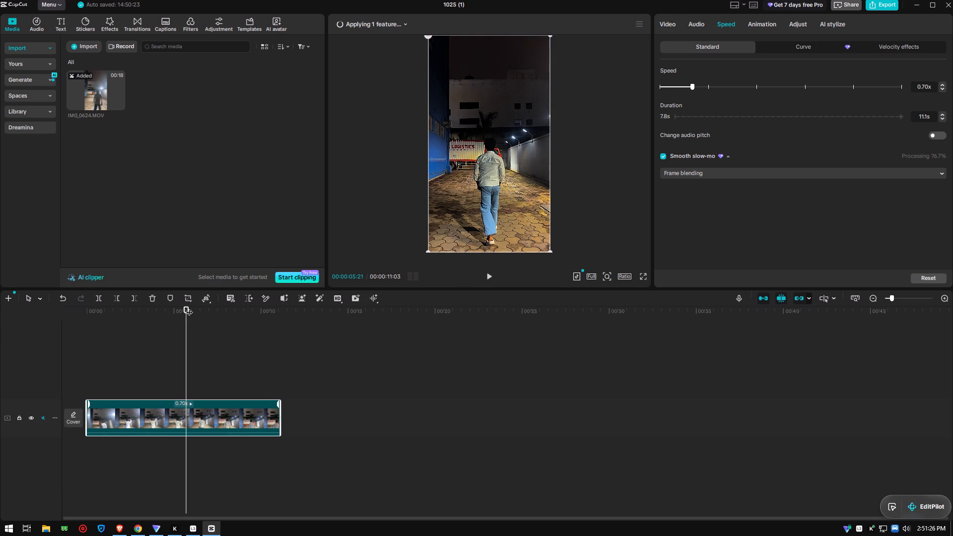
pyautogui.moveTo(187, 306); pyautogui.dragTo(58, 378)
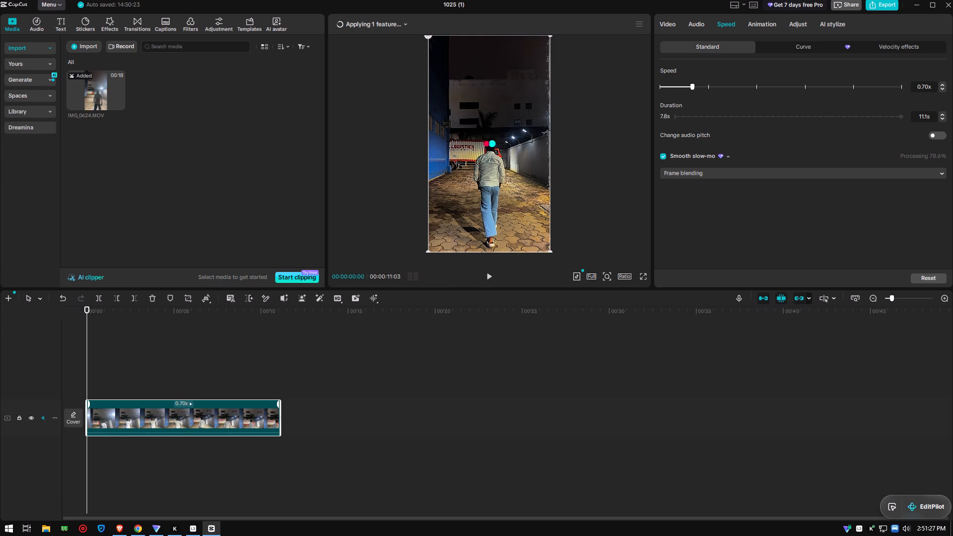
# Search the clip's In animations for "fade in" and download the first Fade In preset.
pyautogui.click(767, 23)
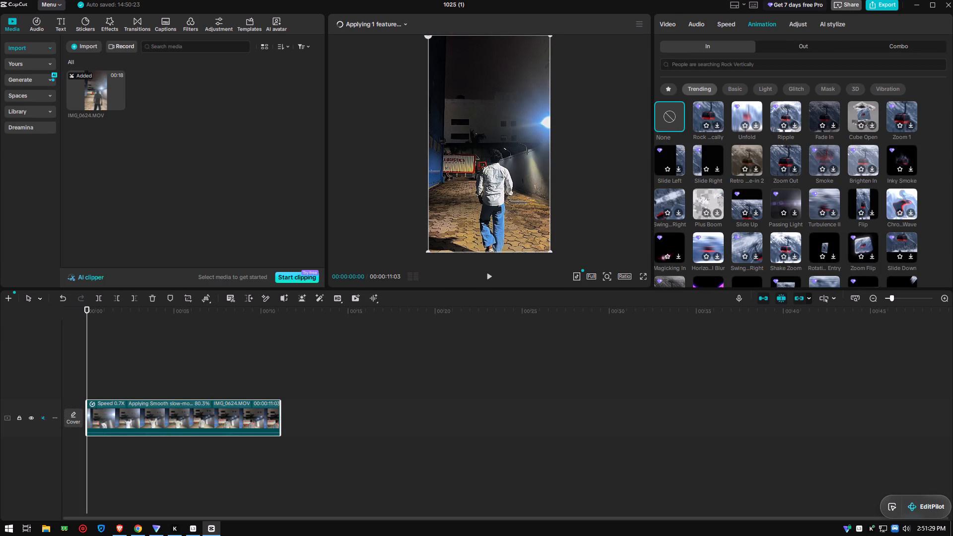
pyautogui.click(744, 66)
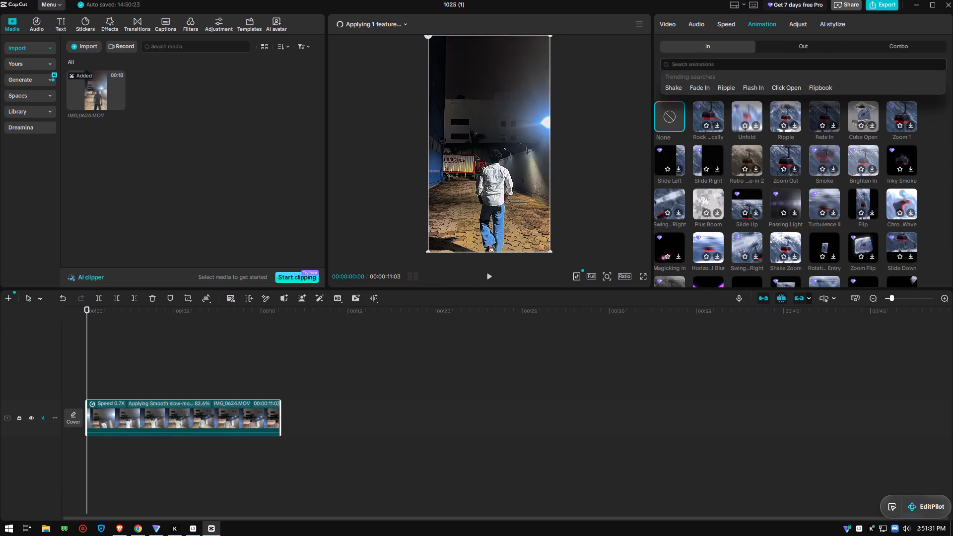
pyautogui.write('fa')
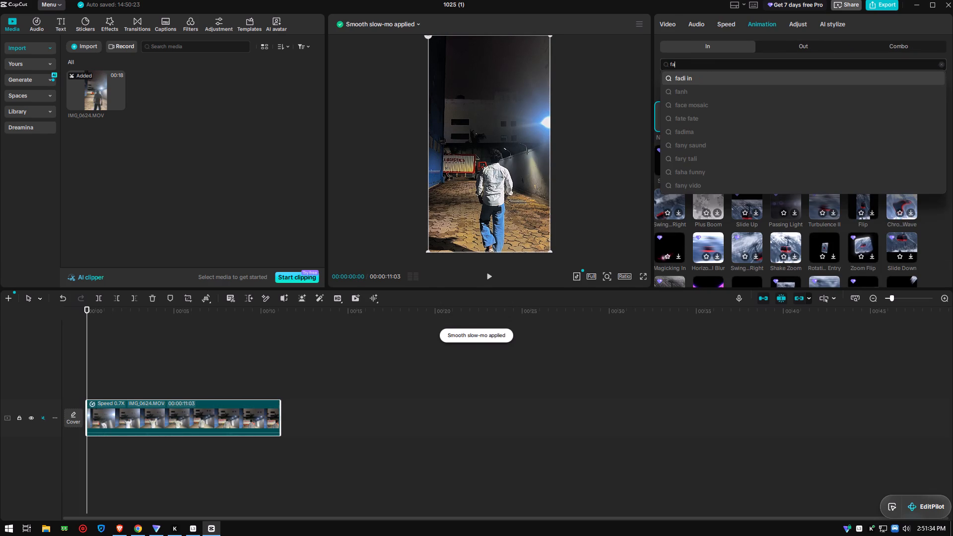
pyautogui.press('s')
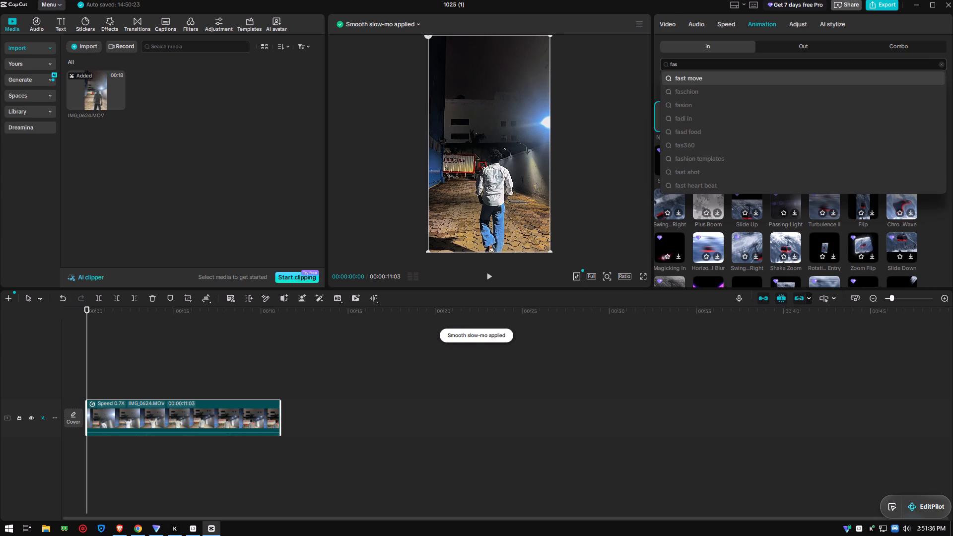
pyautogui.press('BackSpace')
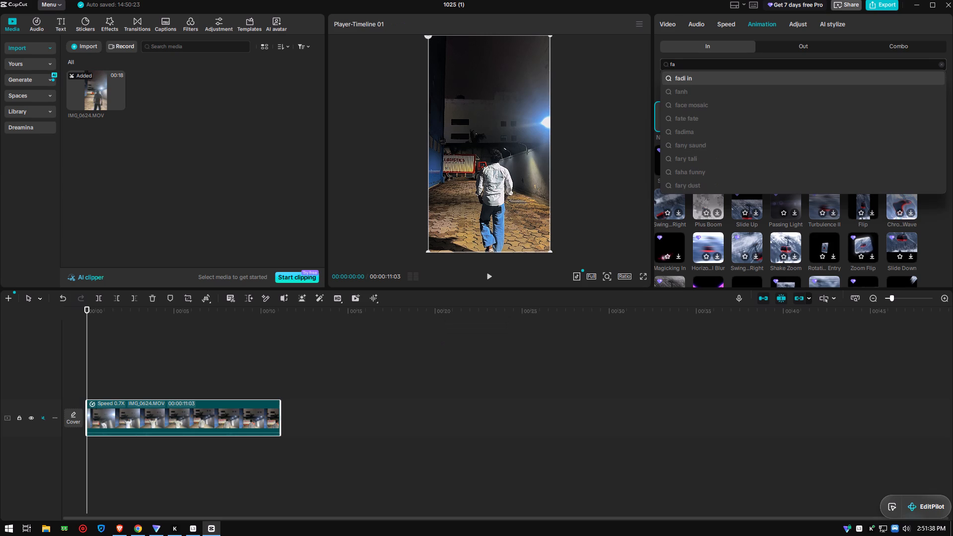
pyautogui.press('d')
pyautogui.press('w')
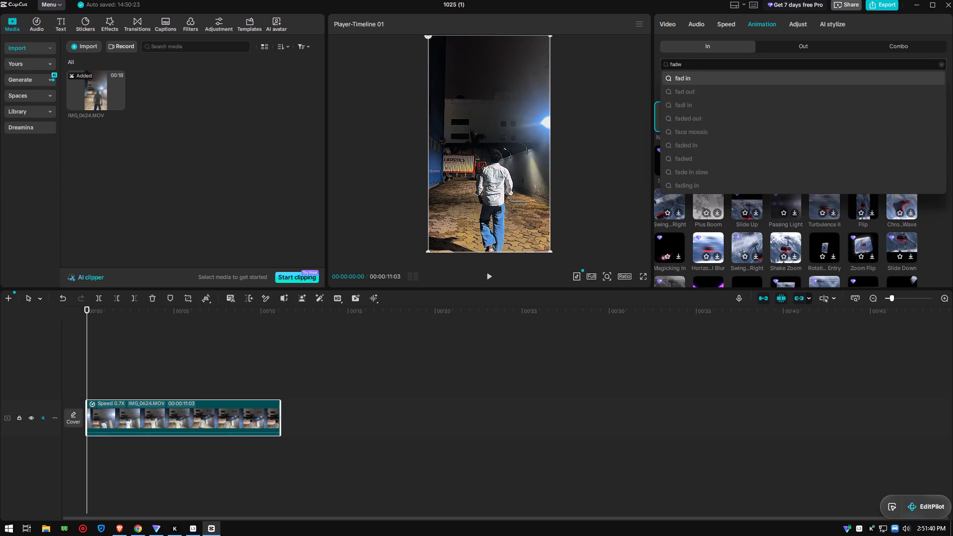
pyautogui.press('BackSpace')
pyautogui.press('e')
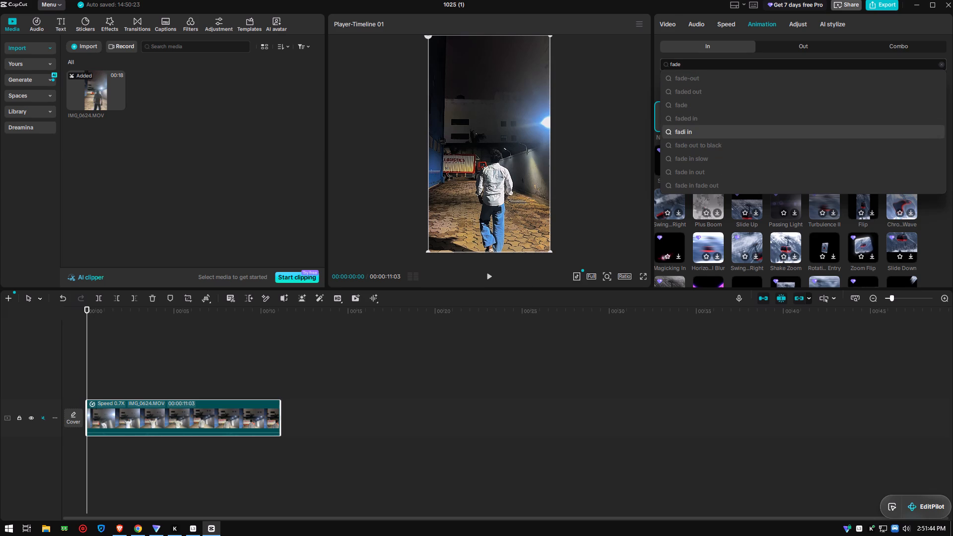
pyautogui.press('space')
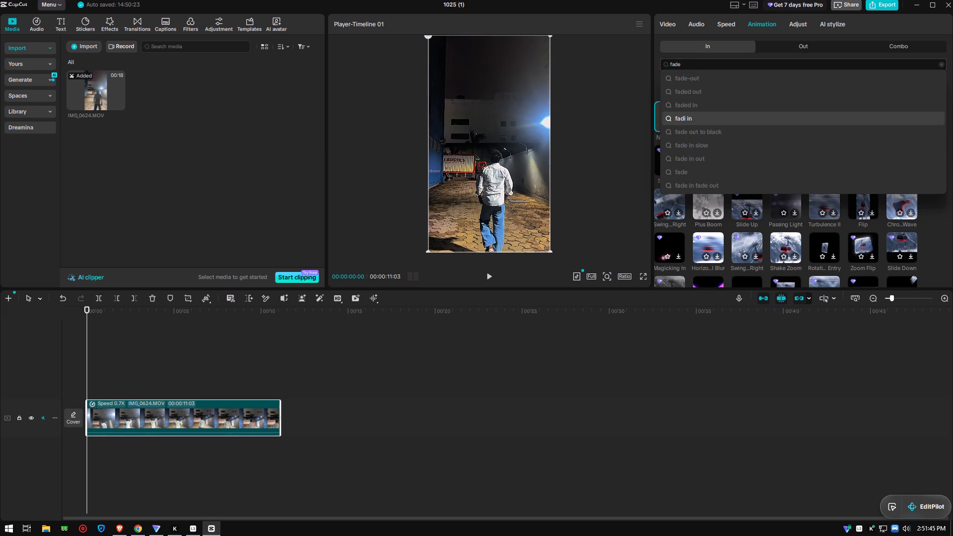
pyautogui.press('i')
pyautogui.press('n')
pyautogui.press('Return')
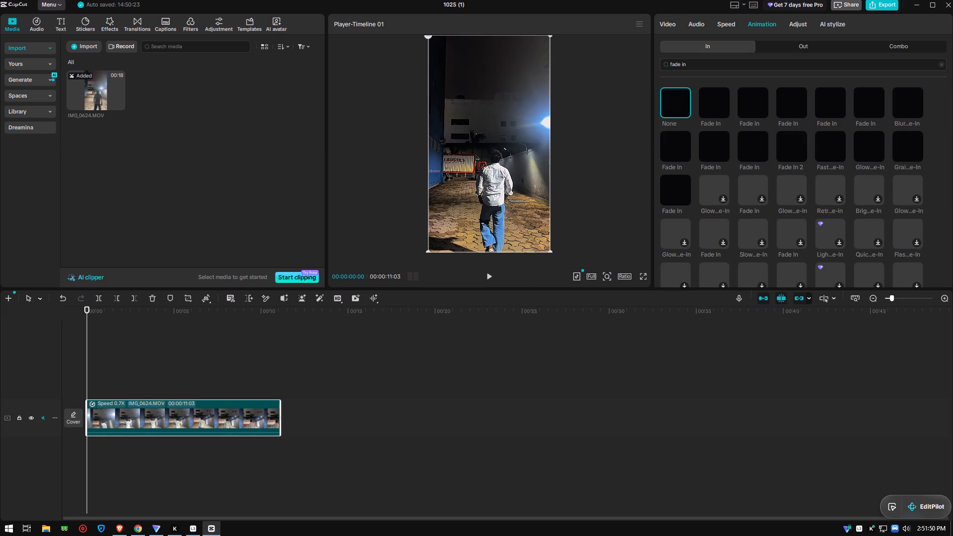
pyautogui.click(721, 113)
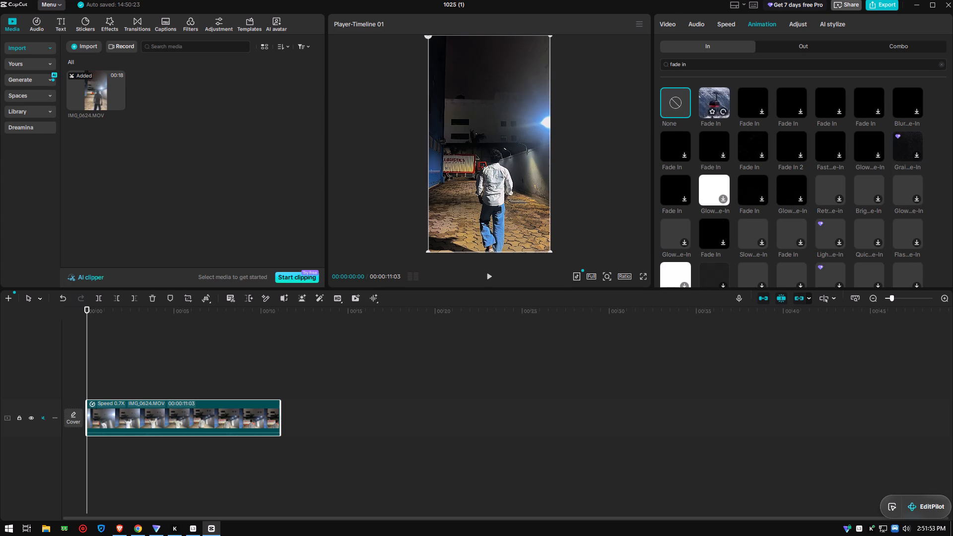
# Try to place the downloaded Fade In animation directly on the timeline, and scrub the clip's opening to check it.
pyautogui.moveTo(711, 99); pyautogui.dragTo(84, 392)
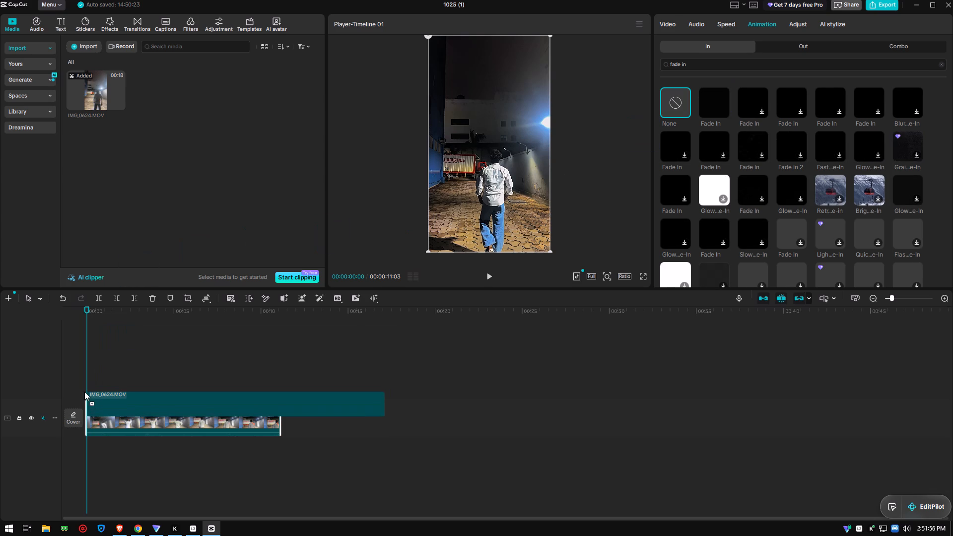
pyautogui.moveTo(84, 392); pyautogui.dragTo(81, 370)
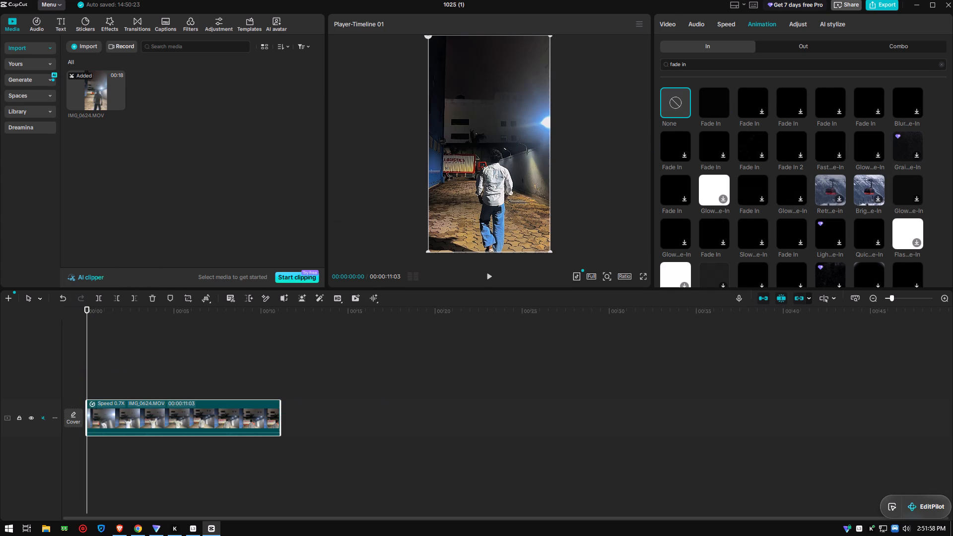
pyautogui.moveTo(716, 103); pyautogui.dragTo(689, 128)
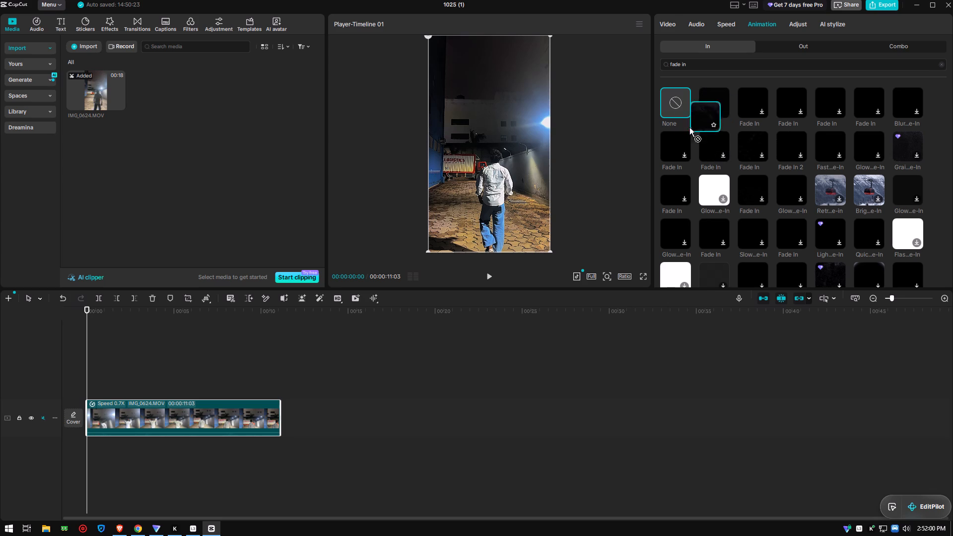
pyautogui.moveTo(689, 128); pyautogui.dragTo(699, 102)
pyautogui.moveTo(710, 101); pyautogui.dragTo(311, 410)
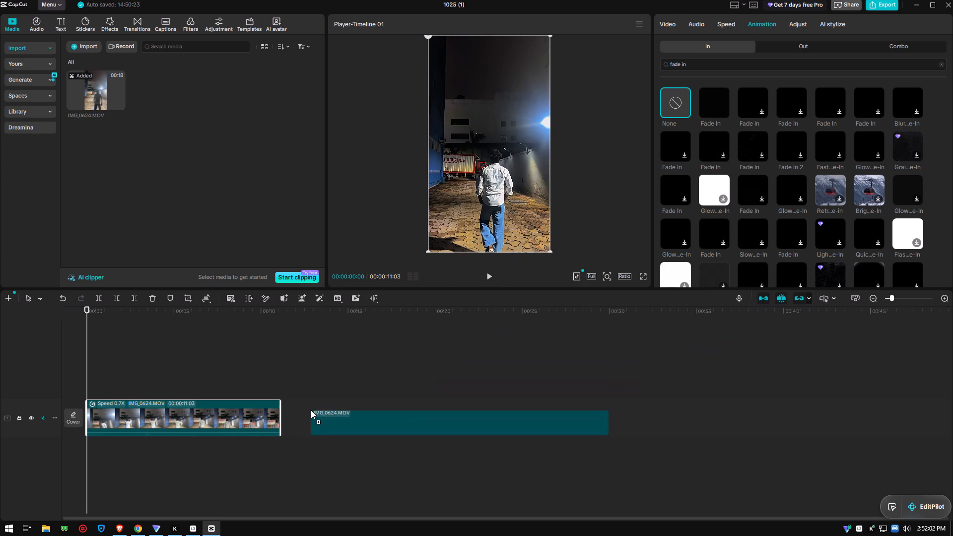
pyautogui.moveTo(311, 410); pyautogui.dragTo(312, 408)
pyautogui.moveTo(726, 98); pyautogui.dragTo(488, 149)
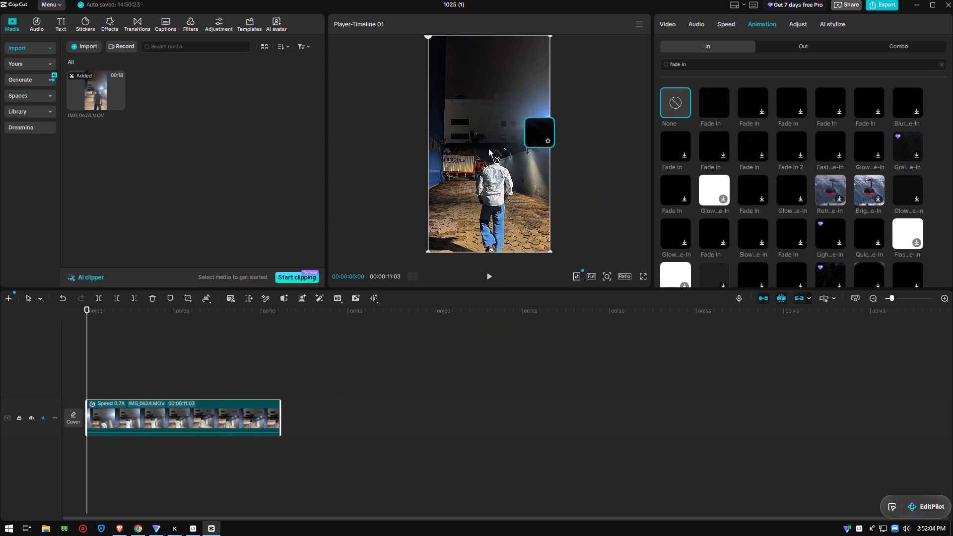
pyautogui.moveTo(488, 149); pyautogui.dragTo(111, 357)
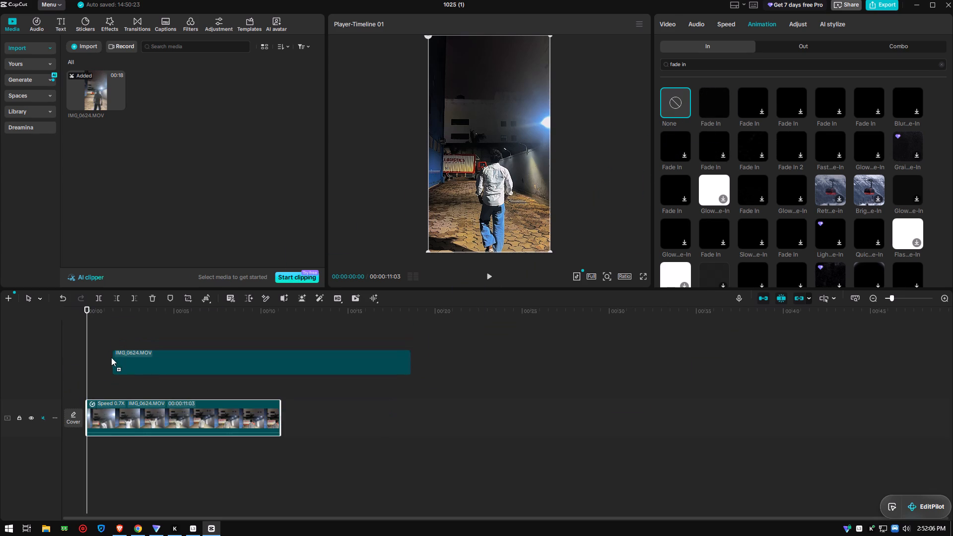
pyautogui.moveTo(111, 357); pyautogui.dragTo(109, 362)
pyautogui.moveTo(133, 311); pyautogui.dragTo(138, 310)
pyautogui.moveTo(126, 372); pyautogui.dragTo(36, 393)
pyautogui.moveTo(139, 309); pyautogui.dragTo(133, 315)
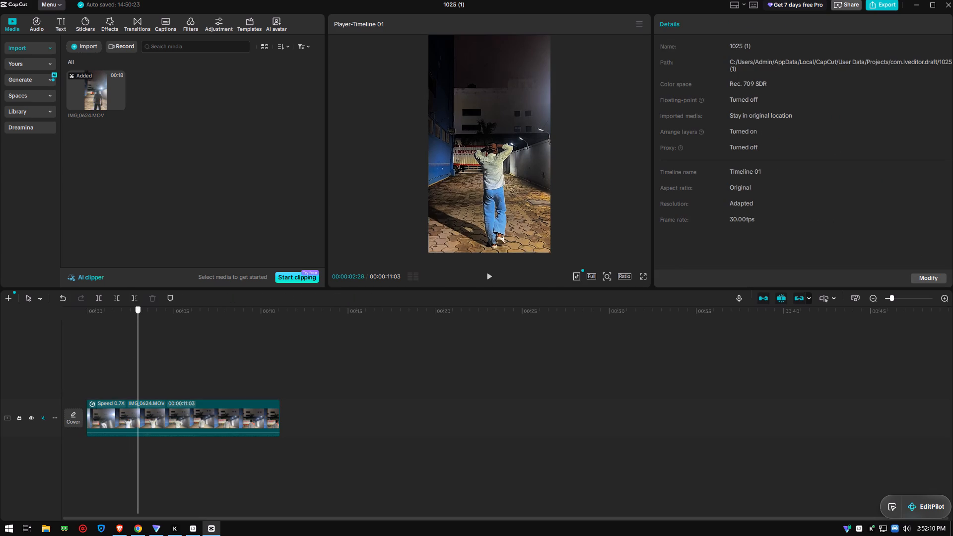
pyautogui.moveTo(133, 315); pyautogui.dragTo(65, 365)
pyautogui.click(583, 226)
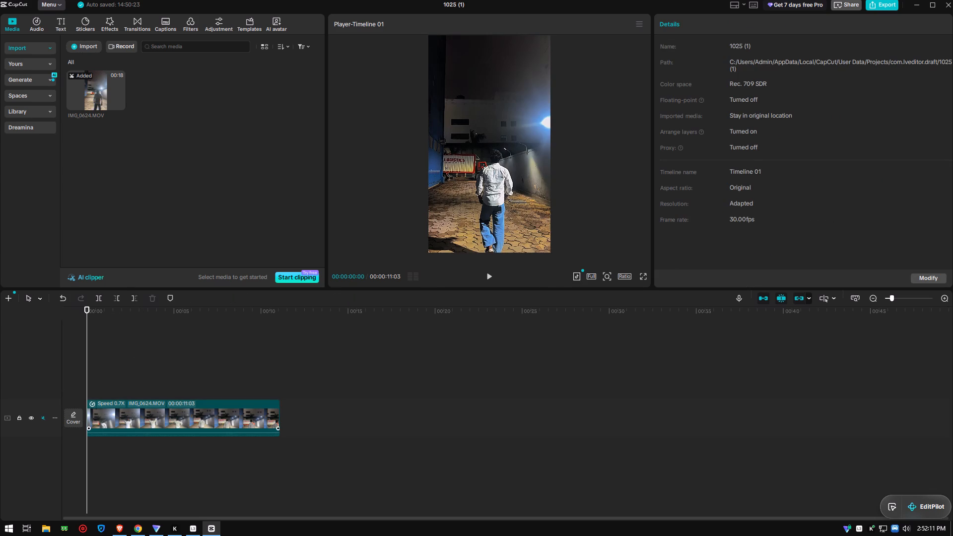
# Apply the downloaded Fade In preset as the In animation of the IMG_0624.MOV timeline clip.
pyautogui.click(189, 406)
pyautogui.click(759, 15)
pyautogui.click(759, 19)
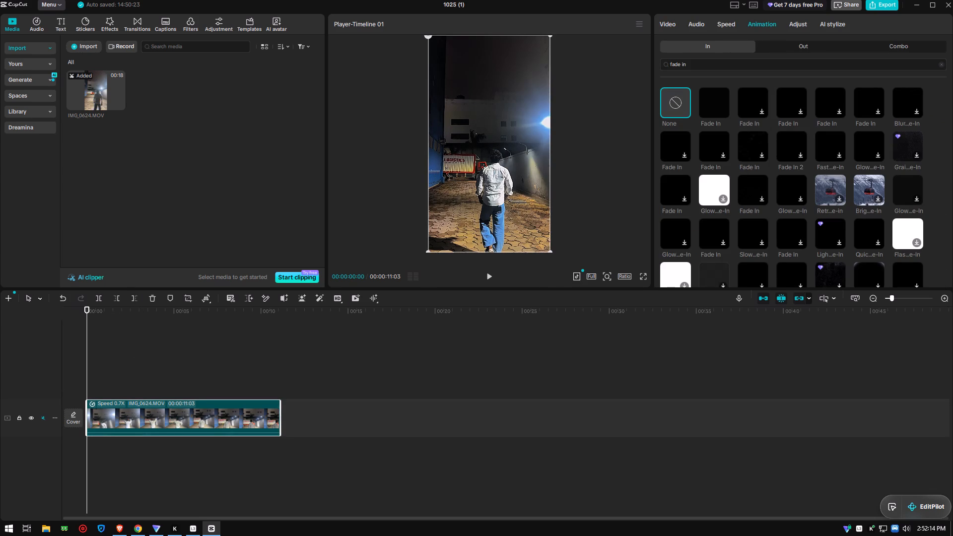
pyautogui.click(713, 96)
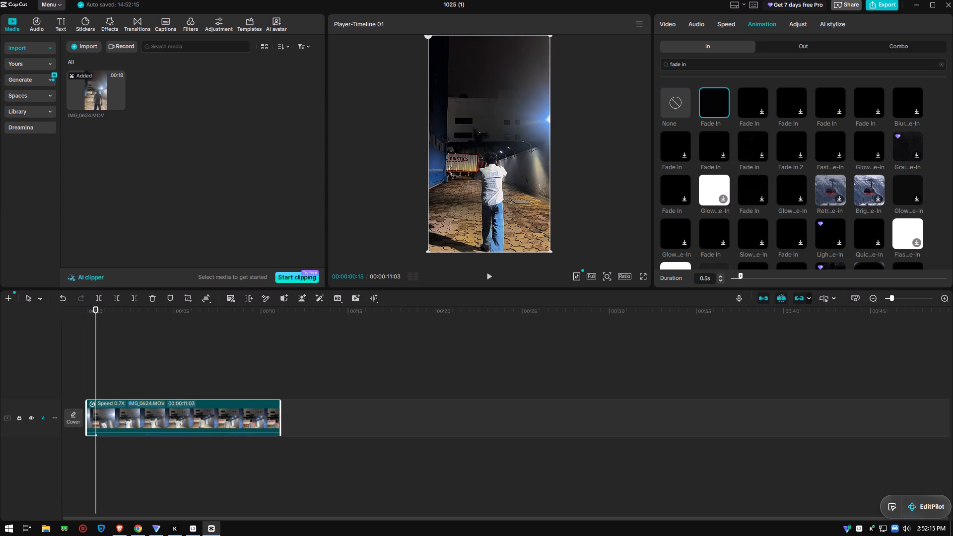
pyautogui.click(711, 103)
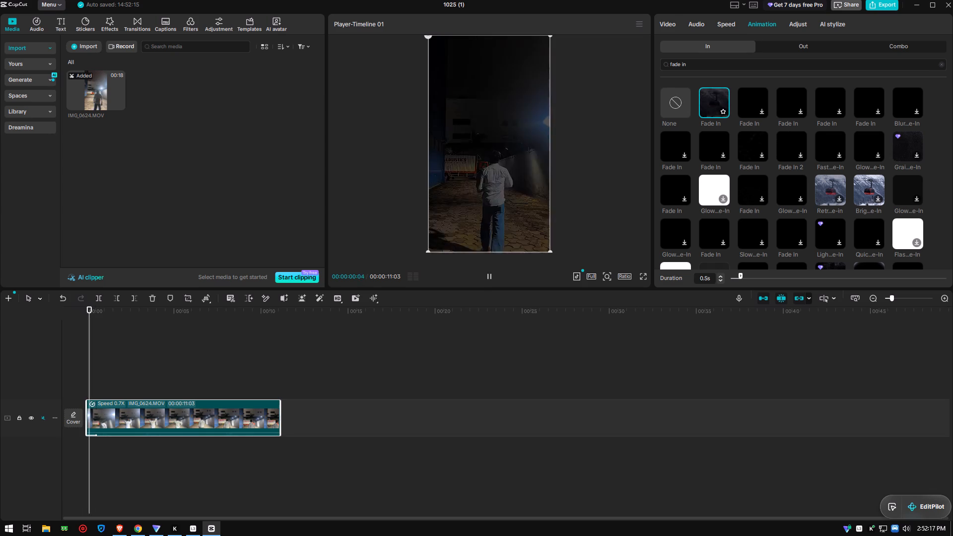
# Extend the fade handle at the start of the IMG_0624.MOV timeline clip to about 1.7 s.
pyautogui.moveTo(93, 433); pyautogui.dragTo(119, 436)
pyautogui.click(90, 428)
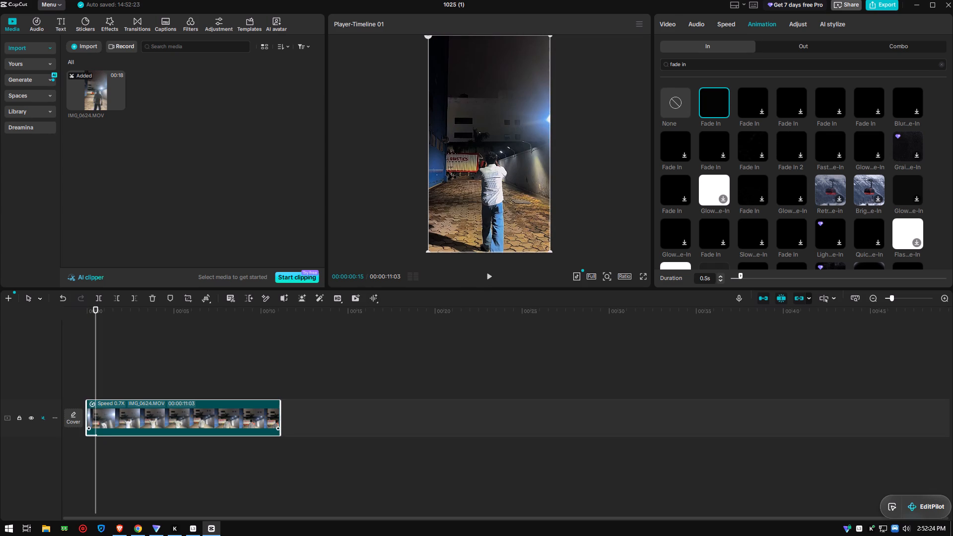
pyautogui.moveTo(90, 428); pyautogui.dragTo(108, 426)
pyautogui.moveTo(108, 426); pyautogui.dragTo(126, 428)
pyautogui.moveTo(126, 428); pyautogui.dragTo(119, 428)
pyautogui.moveTo(119, 428); pyautogui.dragTo(120, 428)
# Scrub and play the IMG_0624.MOV clip from its start, including in full screen, to review the fade-in and slow motion.
pyautogui.moveTo(95, 307); pyautogui.dragTo(100, 332)
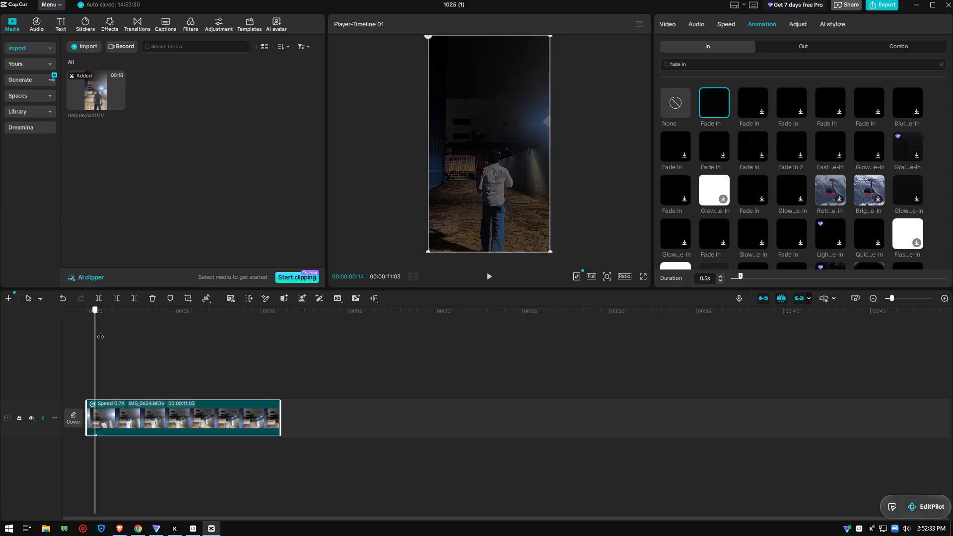
pyautogui.moveTo(100, 332); pyautogui.dragTo(163, 359)
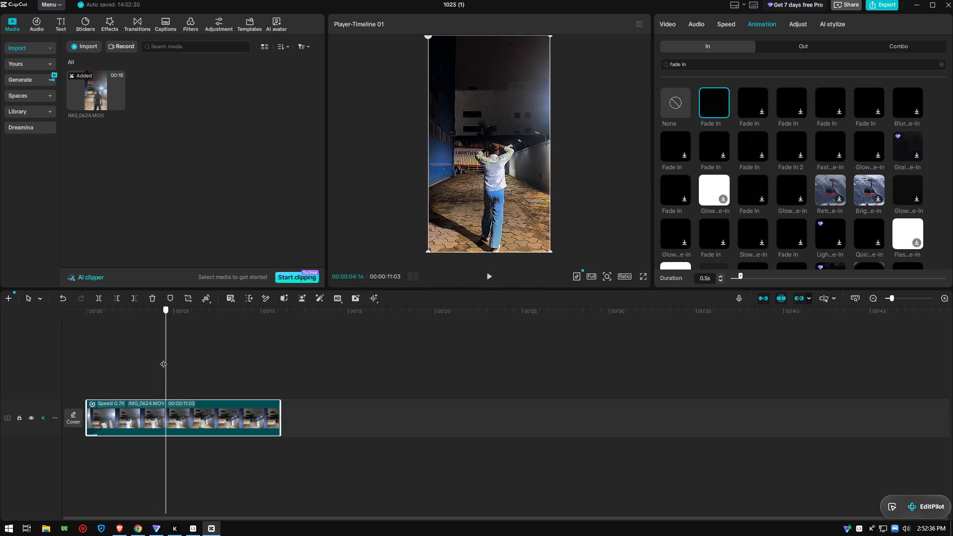
pyautogui.moveTo(163, 359); pyautogui.dragTo(31, 394)
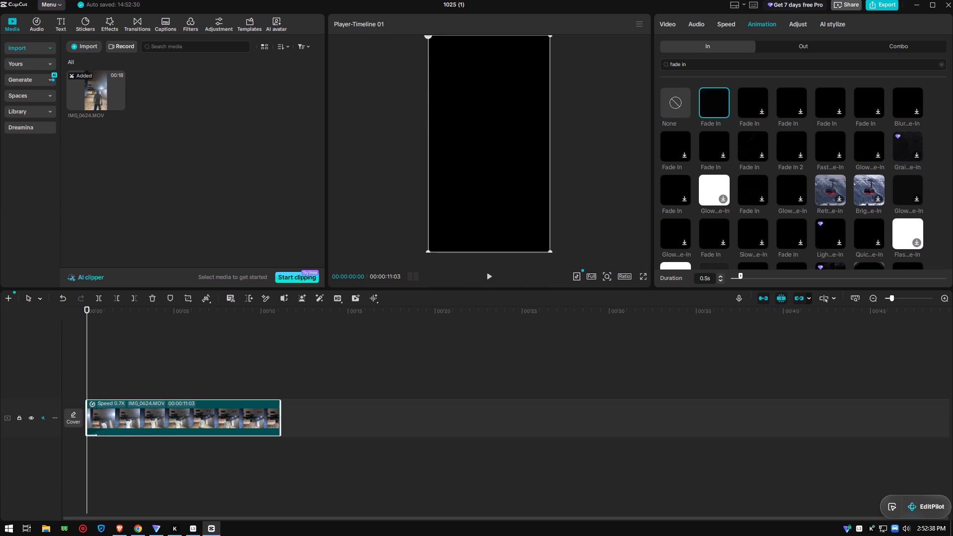
pyautogui.click(490, 281)
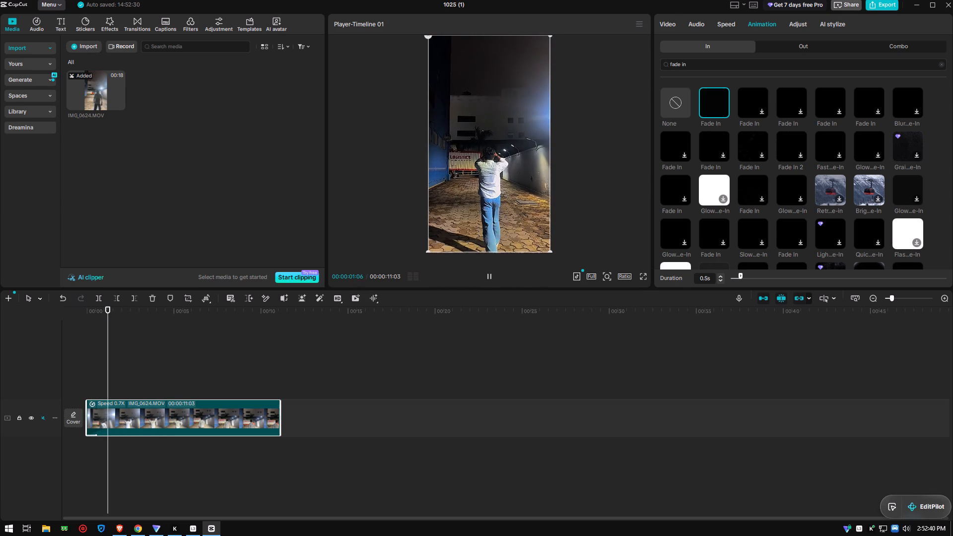
pyautogui.click(638, 279)
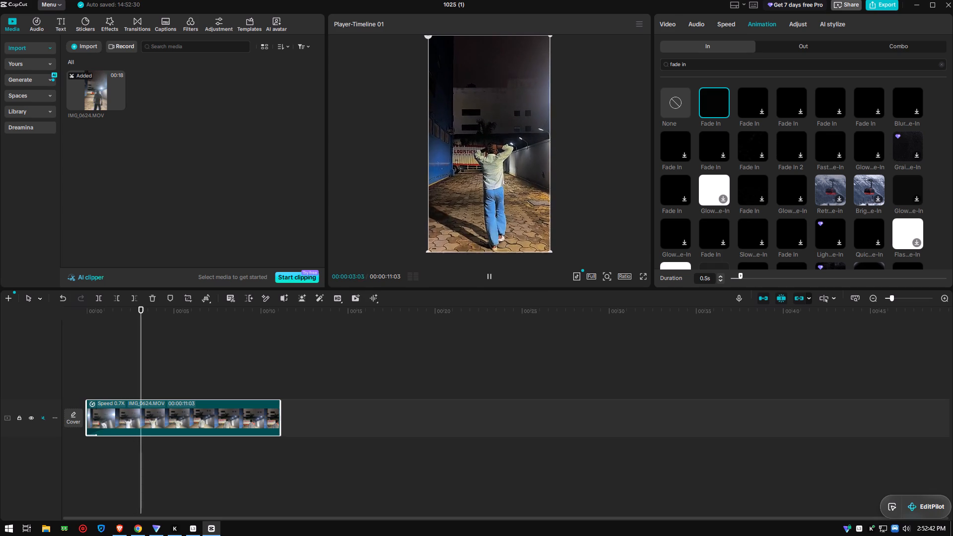
pyautogui.click(646, 276)
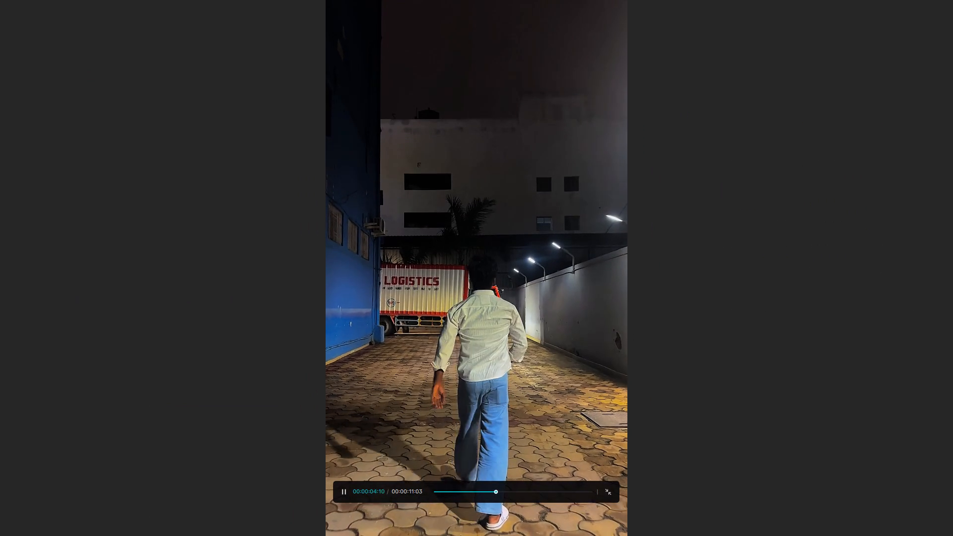
pyautogui.moveTo(512, 483); pyautogui.dragTo(452, 492)
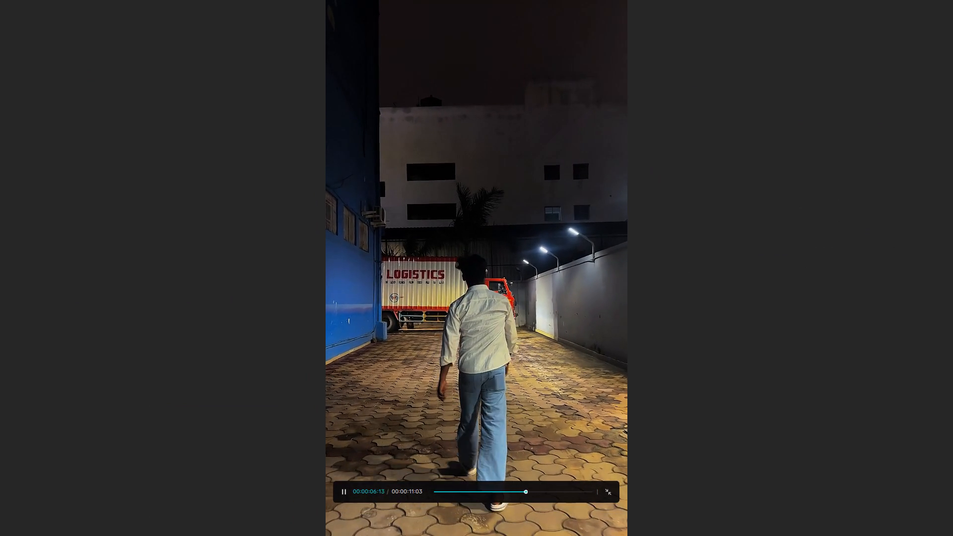
pyautogui.moveTo(452, 492); pyautogui.dragTo(411, 497)
pyautogui.moveTo(539, 488); pyautogui.dragTo(418, 505)
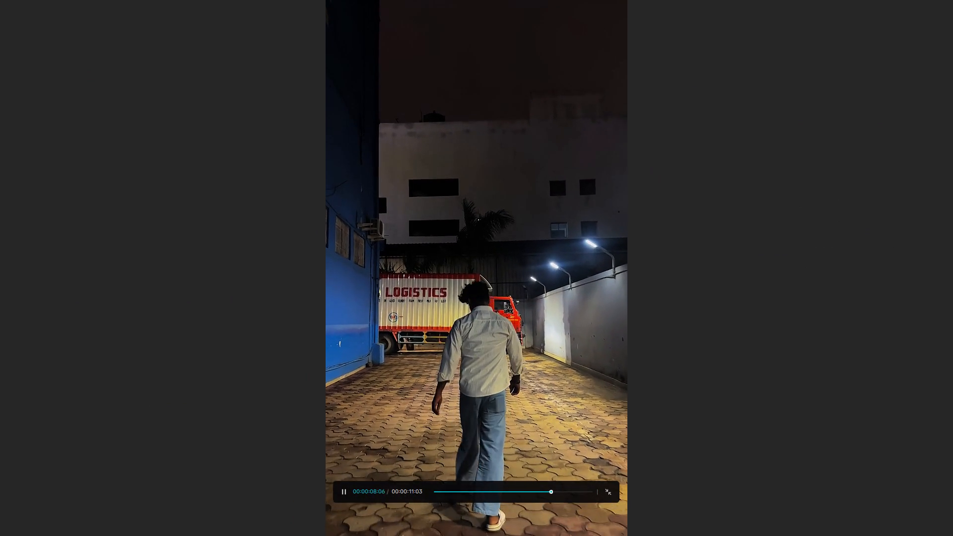
pyautogui.moveTo(560, 489); pyautogui.dragTo(398, 487)
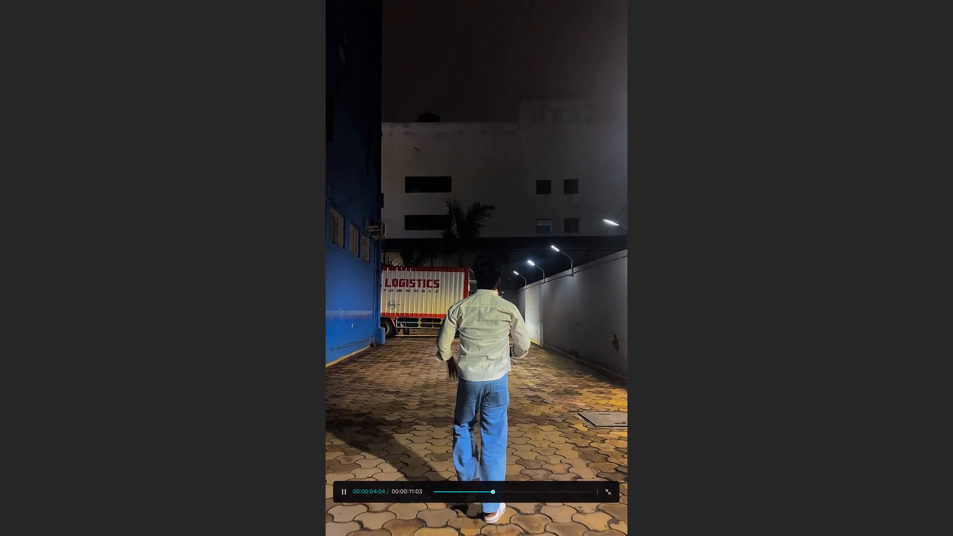
pyautogui.click(613, 492)
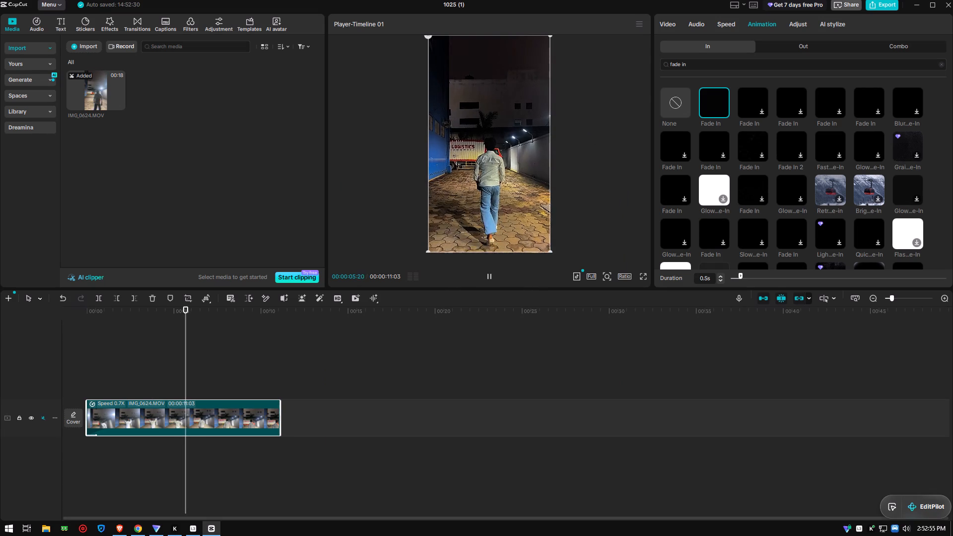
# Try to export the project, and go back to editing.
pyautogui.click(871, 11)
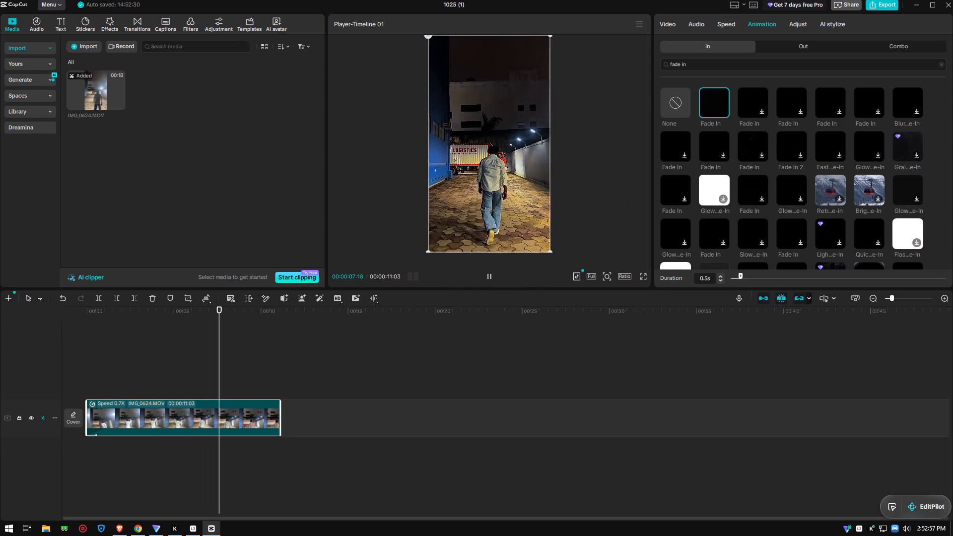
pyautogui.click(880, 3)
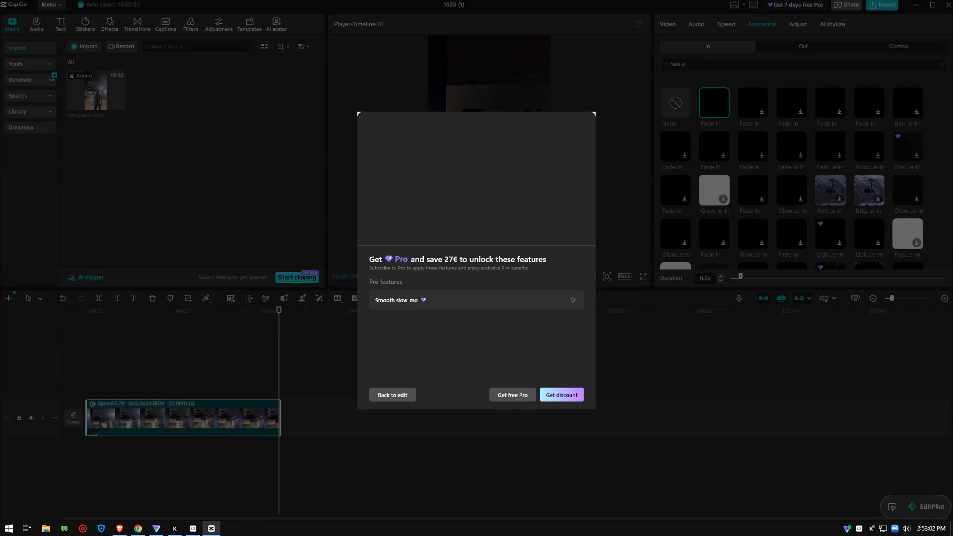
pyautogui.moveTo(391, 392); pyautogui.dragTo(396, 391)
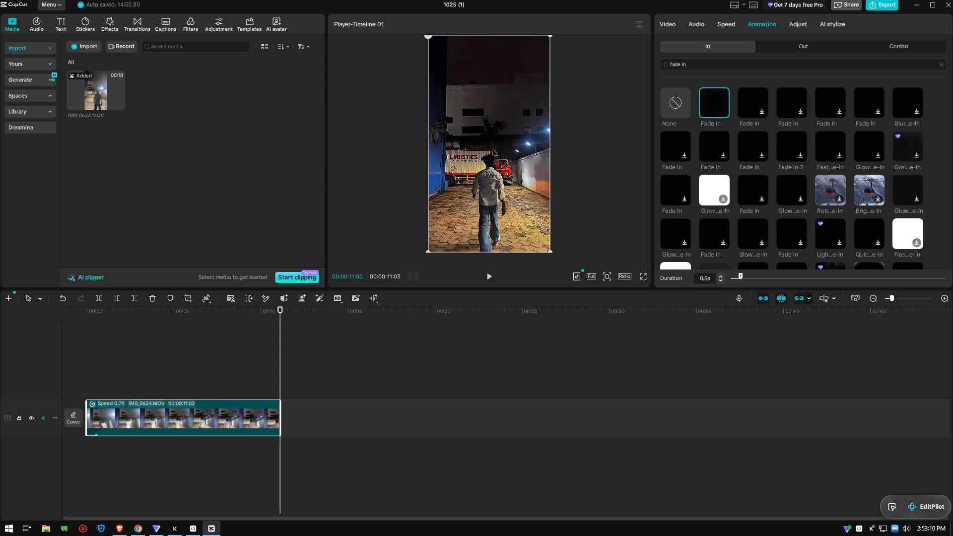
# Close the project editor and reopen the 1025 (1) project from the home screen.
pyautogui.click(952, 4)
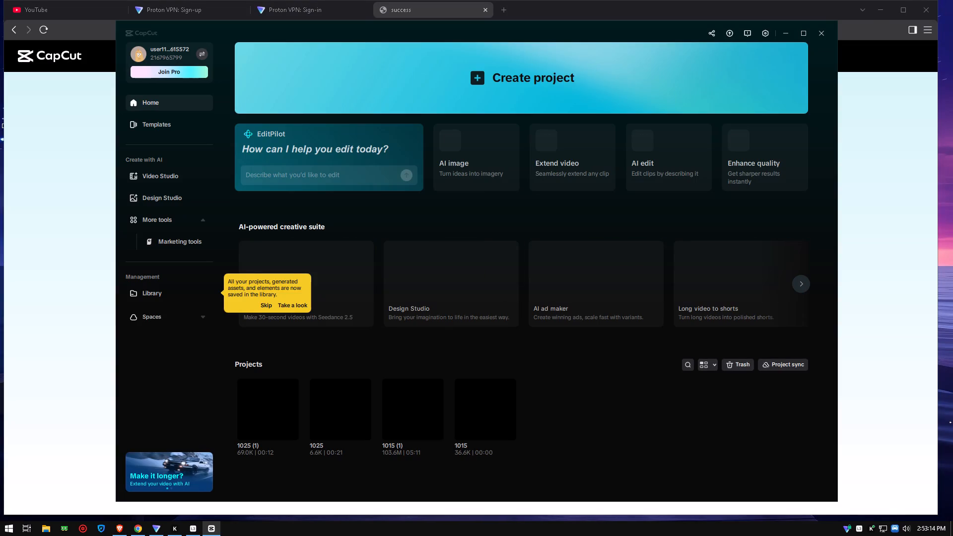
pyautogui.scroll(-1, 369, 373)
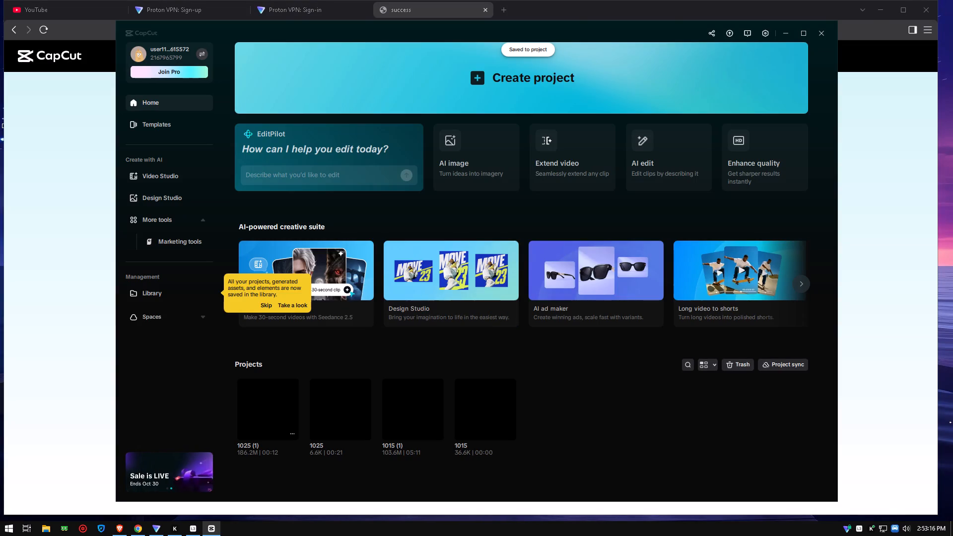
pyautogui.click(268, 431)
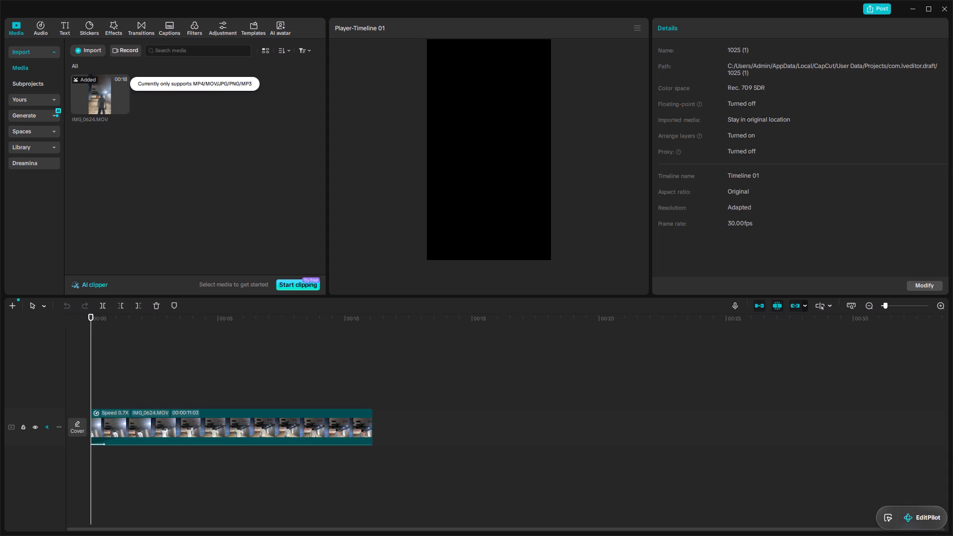
# Request AI clipper highlights from IMG_0624.MOV with auto style and auto duration, allowing prompts and generated content to be stored.
pyautogui.moveTo(306, 284); pyautogui.dragTo(305, 273)
pyautogui.click(304, 282)
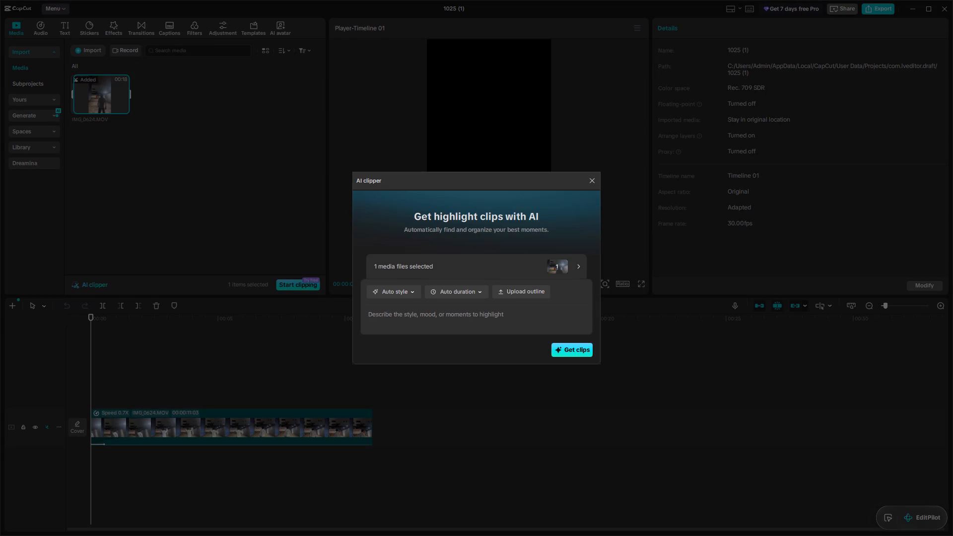
pyautogui.click(485, 272)
pyautogui.click(486, 271)
pyautogui.click(395, 204)
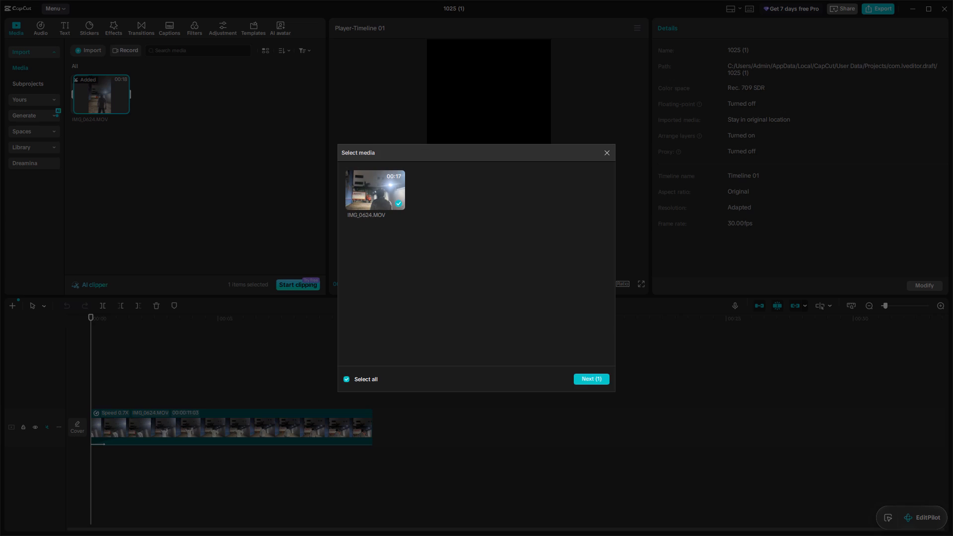
pyautogui.click(597, 371)
pyautogui.click(598, 375)
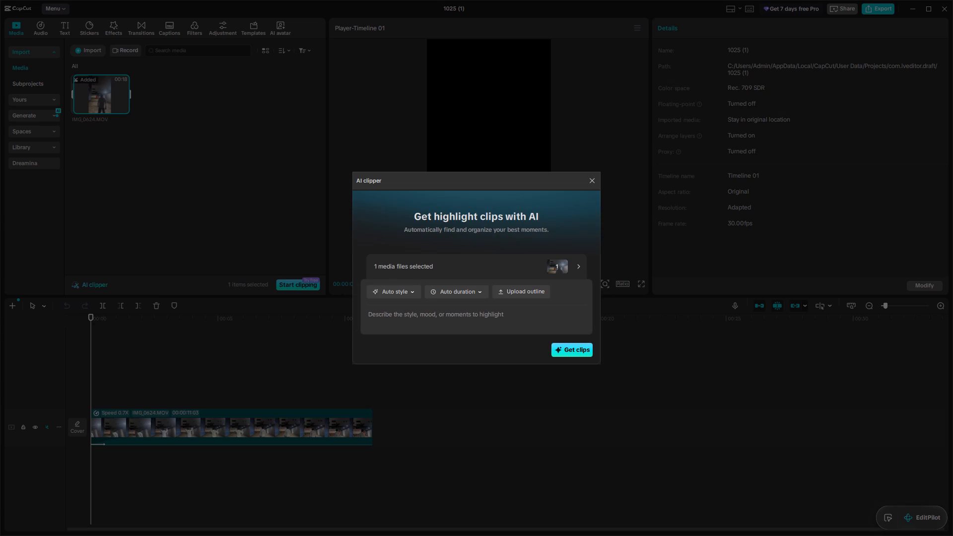
pyautogui.click(575, 350)
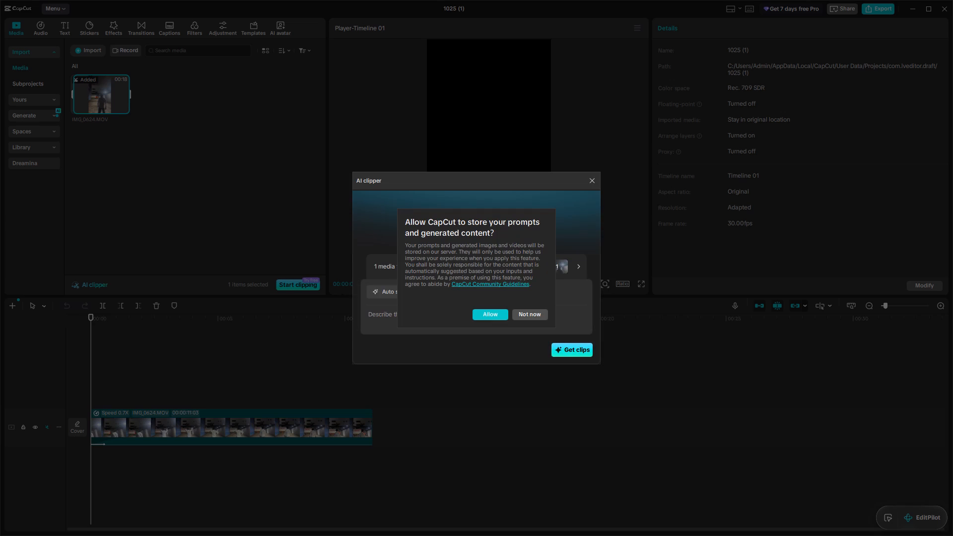
pyautogui.click(495, 314)
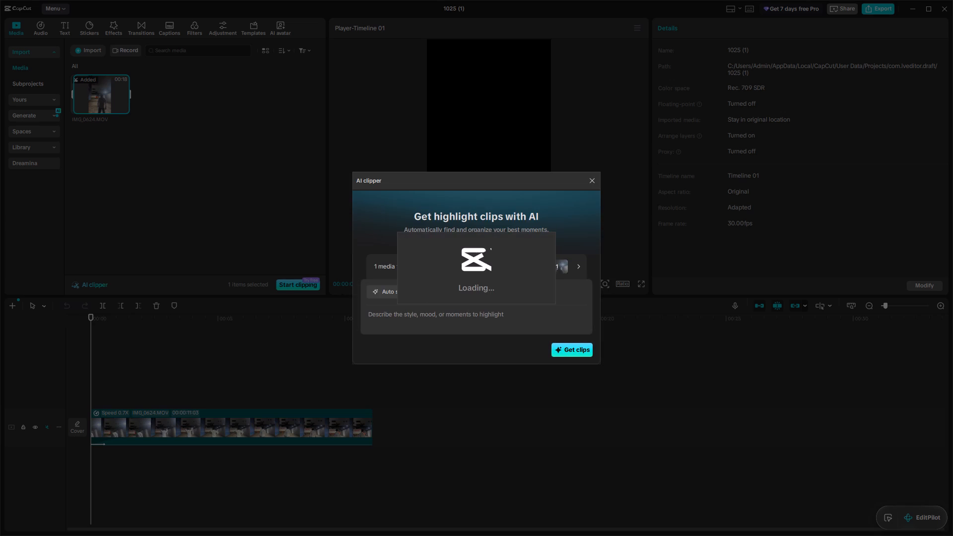
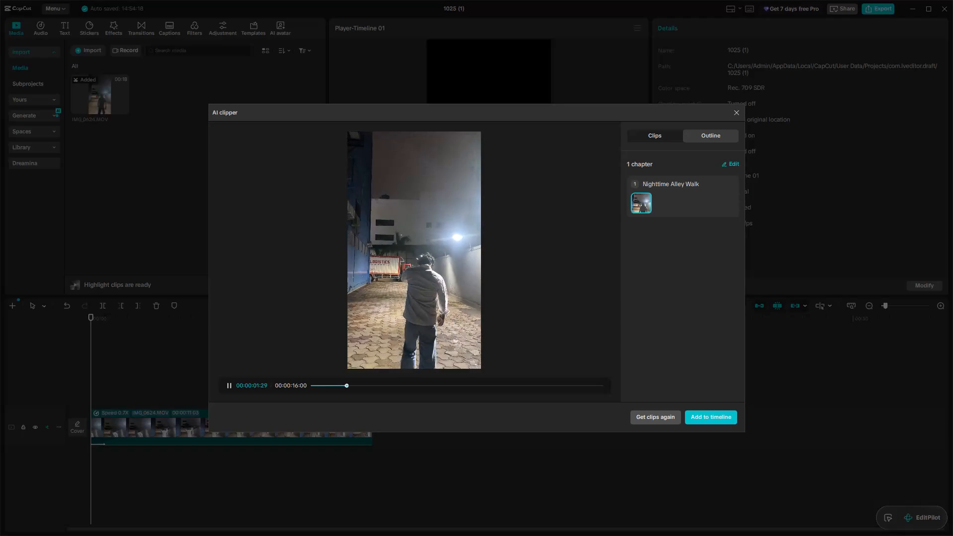
# Add the AI-generated Nighttime Alley Walk highlight clip to the timeline.
pyautogui.click(713, 419)
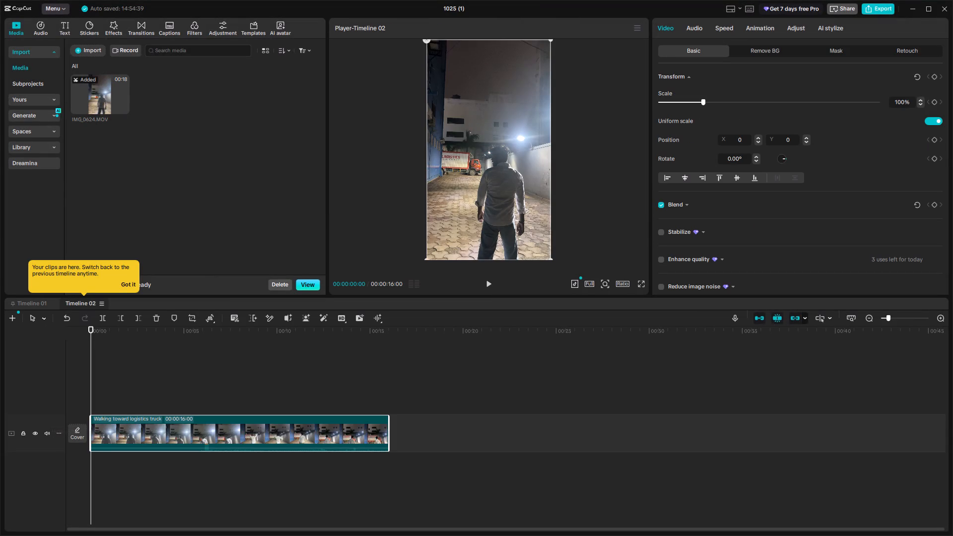
# Scrub back and forth through the highlight clip in Timeline 02 to review its footage.
pyautogui.moveTo(89, 325); pyautogui.dragTo(527, 387)
pyautogui.moveTo(88, 328); pyautogui.dragTo(621, 402)
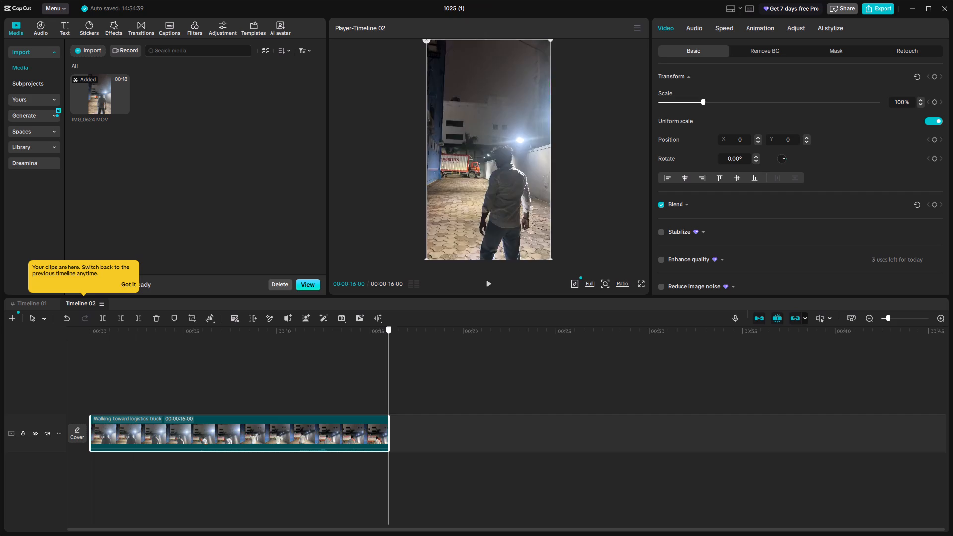
pyautogui.moveTo(621, 402); pyautogui.dragTo(469, 488)
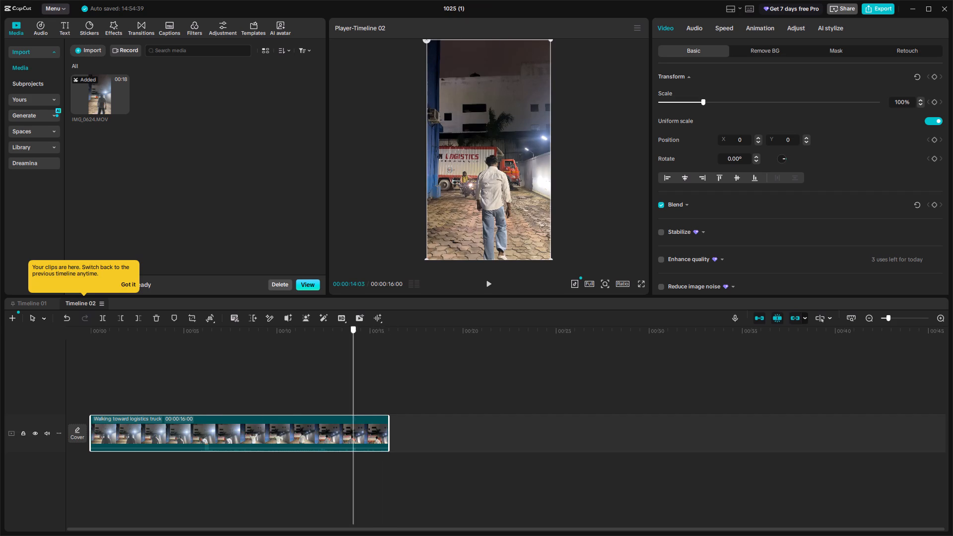
pyautogui.moveTo(469, 488); pyautogui.dragTo(663, 435)
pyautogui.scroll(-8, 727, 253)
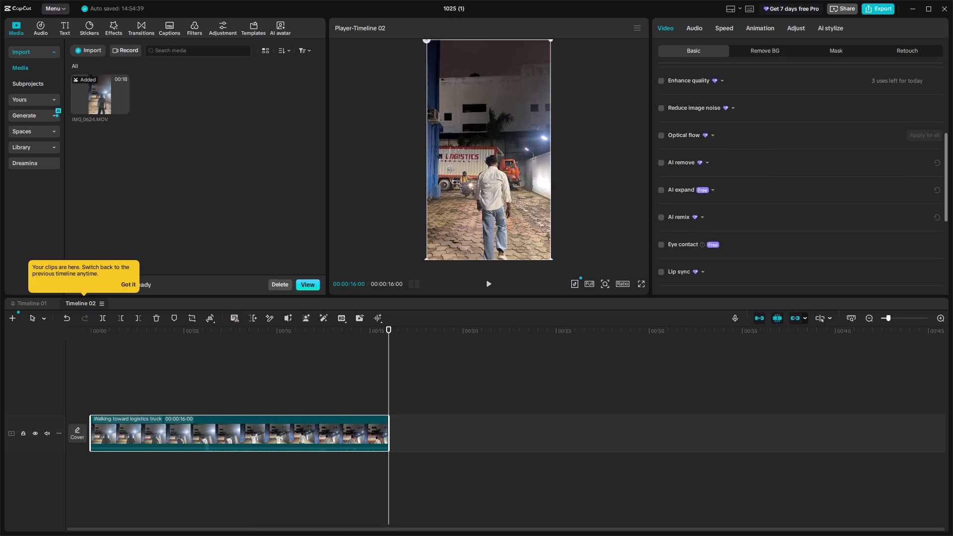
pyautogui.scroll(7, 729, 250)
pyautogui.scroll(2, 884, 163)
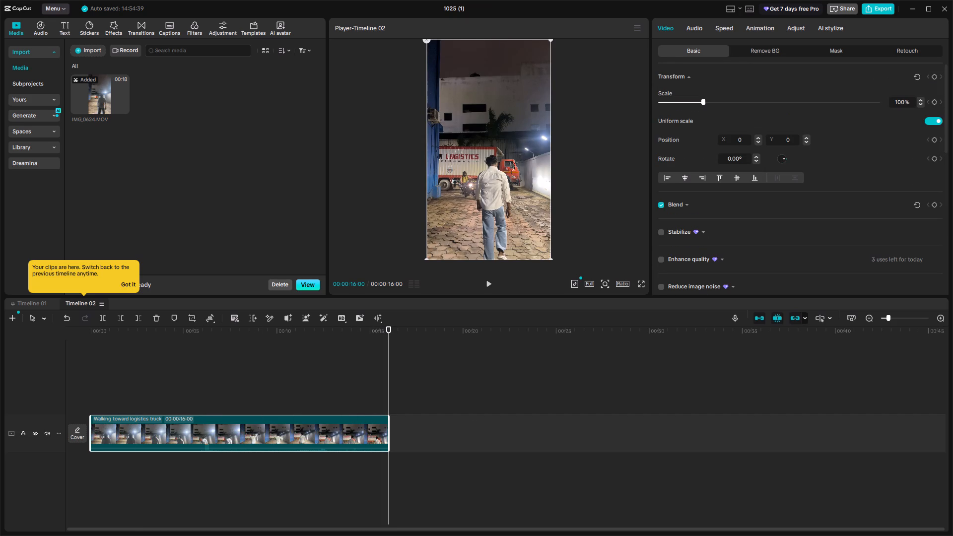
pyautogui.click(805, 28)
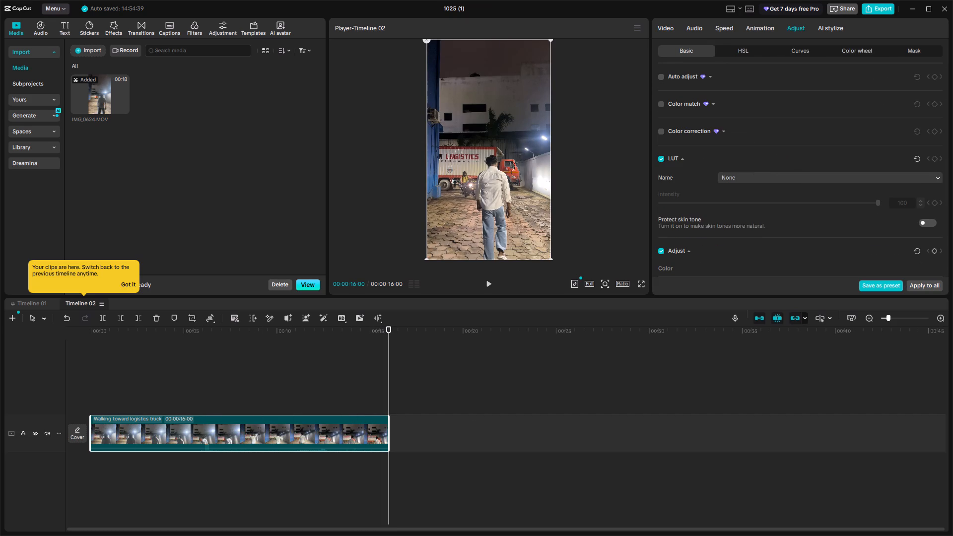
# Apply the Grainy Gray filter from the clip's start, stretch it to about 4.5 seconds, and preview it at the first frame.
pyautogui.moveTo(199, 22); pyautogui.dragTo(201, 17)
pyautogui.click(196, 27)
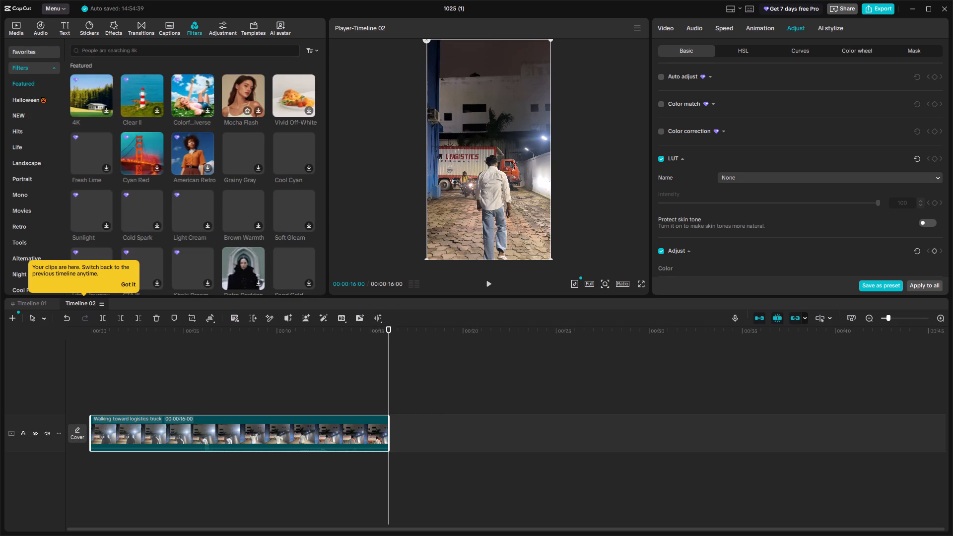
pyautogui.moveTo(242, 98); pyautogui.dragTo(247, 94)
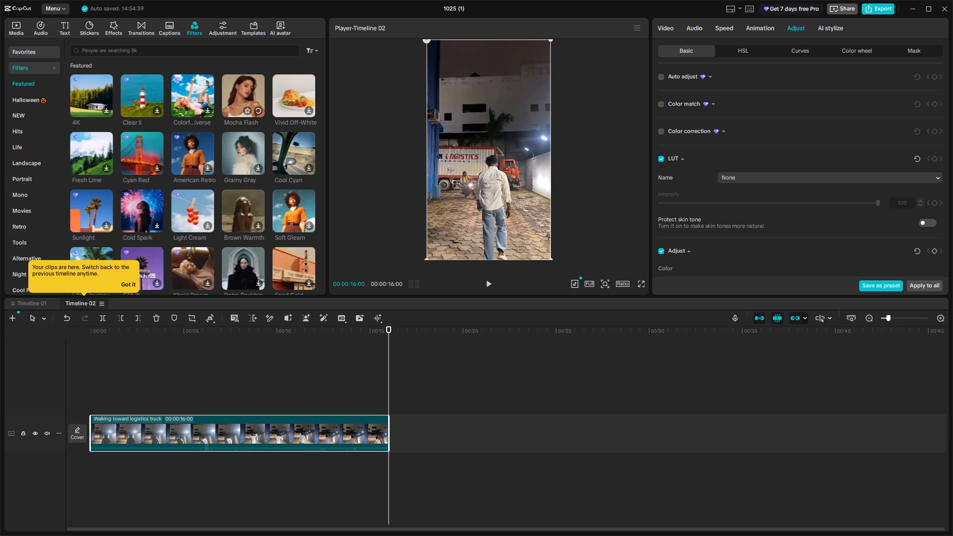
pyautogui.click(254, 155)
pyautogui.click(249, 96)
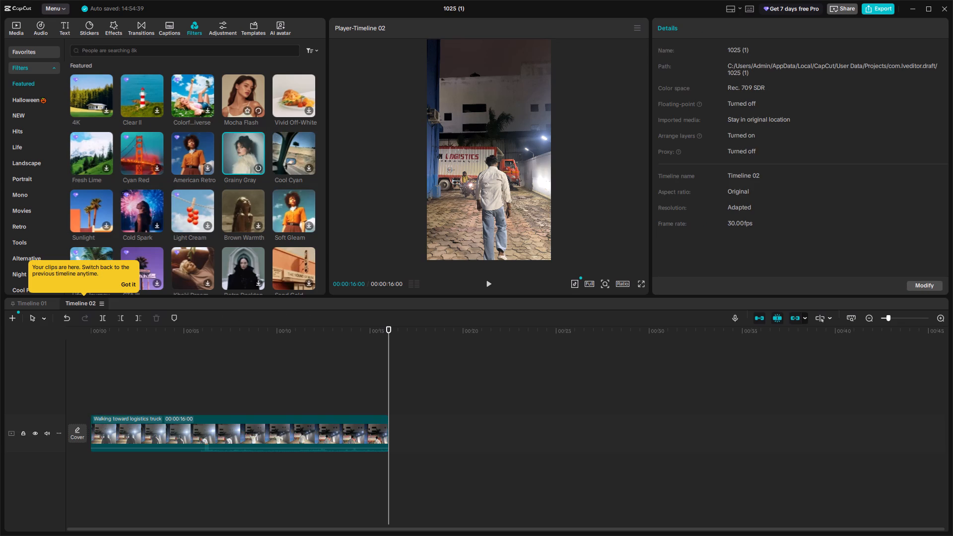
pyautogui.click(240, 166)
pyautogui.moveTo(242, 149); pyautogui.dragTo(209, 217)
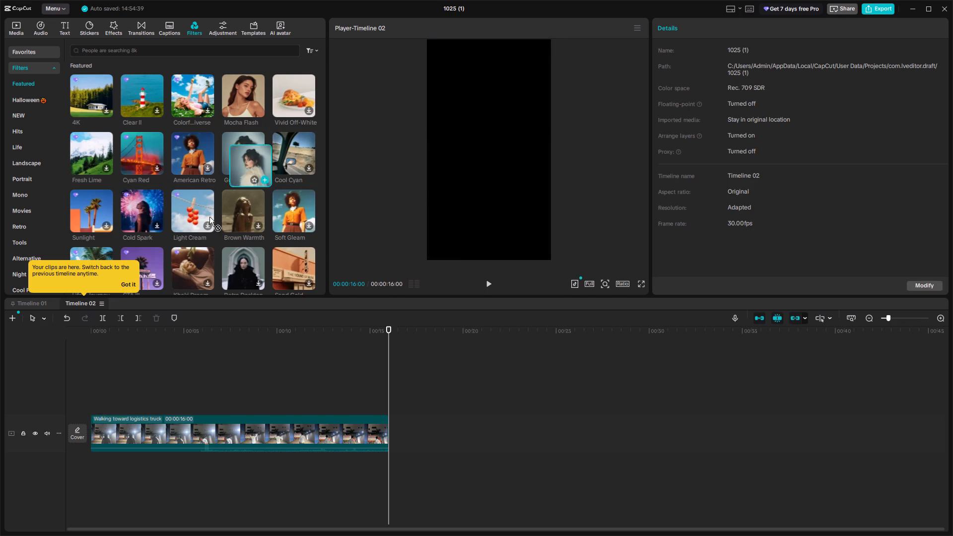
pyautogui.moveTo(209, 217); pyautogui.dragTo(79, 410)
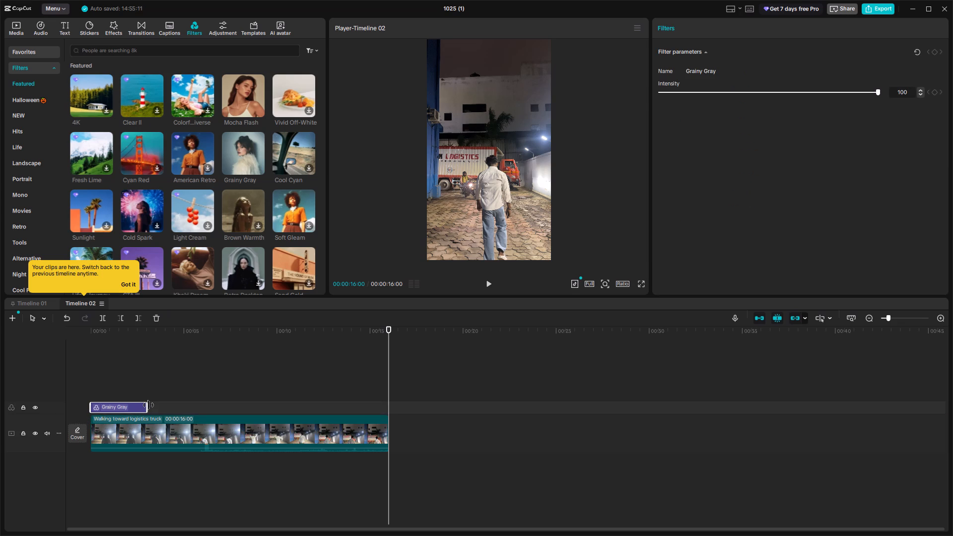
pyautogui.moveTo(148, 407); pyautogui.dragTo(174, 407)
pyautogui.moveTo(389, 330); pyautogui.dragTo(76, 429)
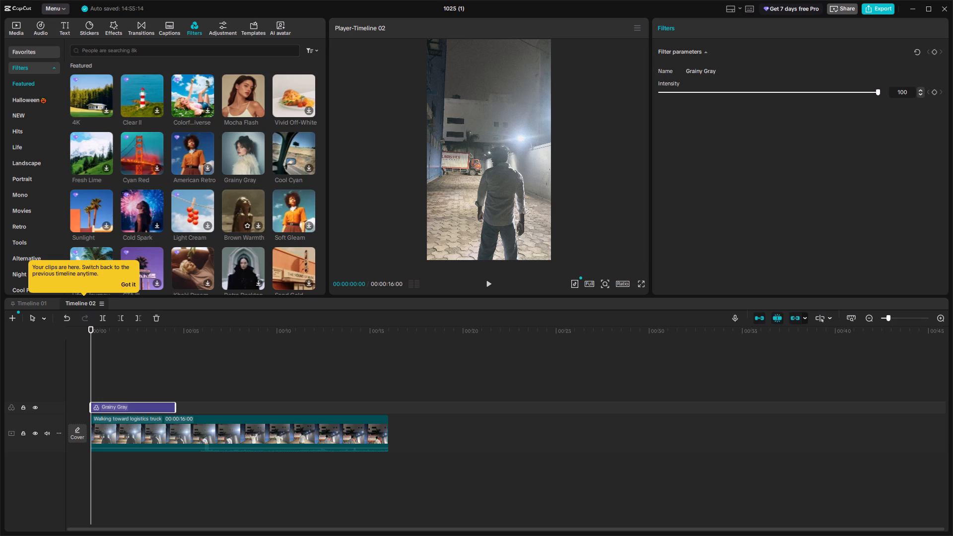
# Place the Brown Warmth filter at the start of the timeline, on a track above the Grainy Gray filter.
pyautogui.moveTo(248, 208); pyautogui.dragTo(95, 398)
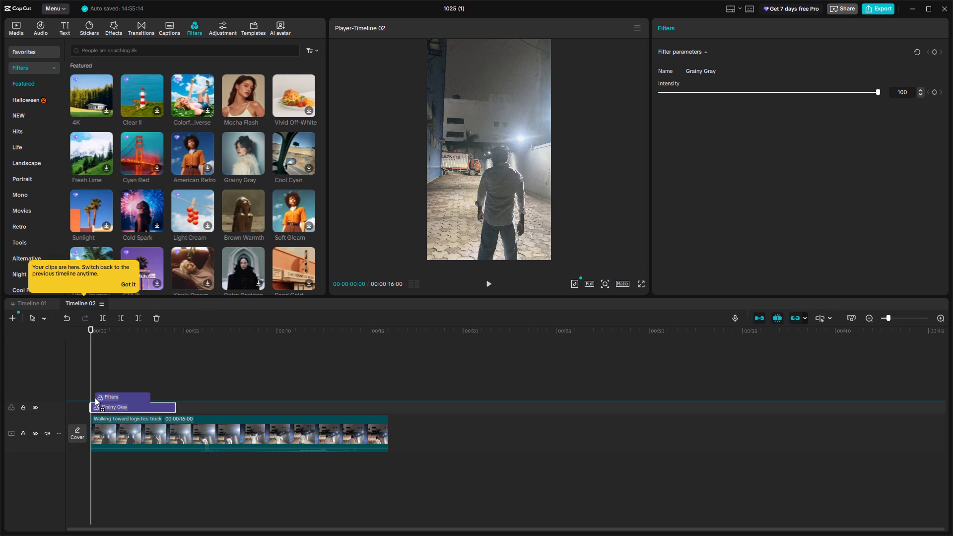
pyautogui.moveTo(95, 398); pyautogui.dragTo(87, 393)
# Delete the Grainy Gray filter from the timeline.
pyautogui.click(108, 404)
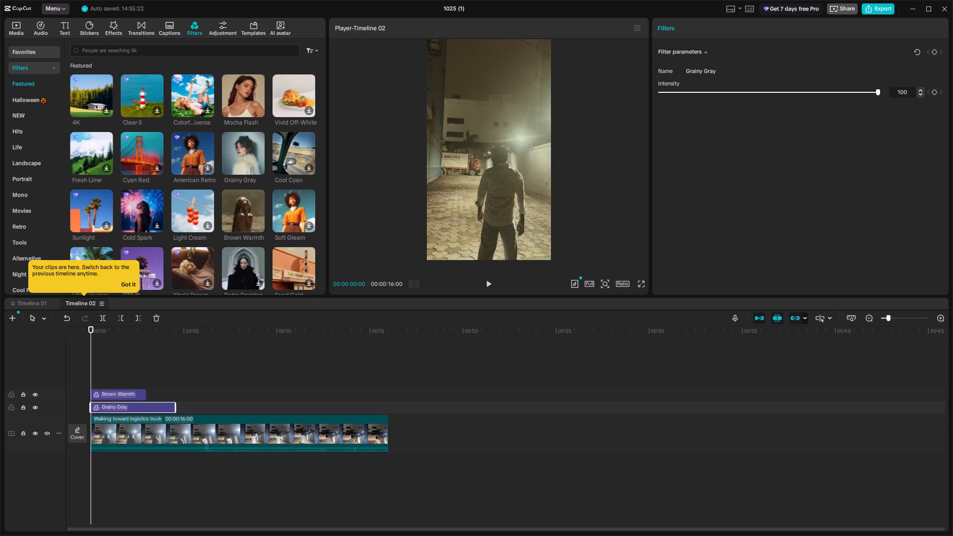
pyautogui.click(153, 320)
# Extend the Brown Warmth filter to the end of the 16-second highlight clip.
pyautogui.click(126, 408)
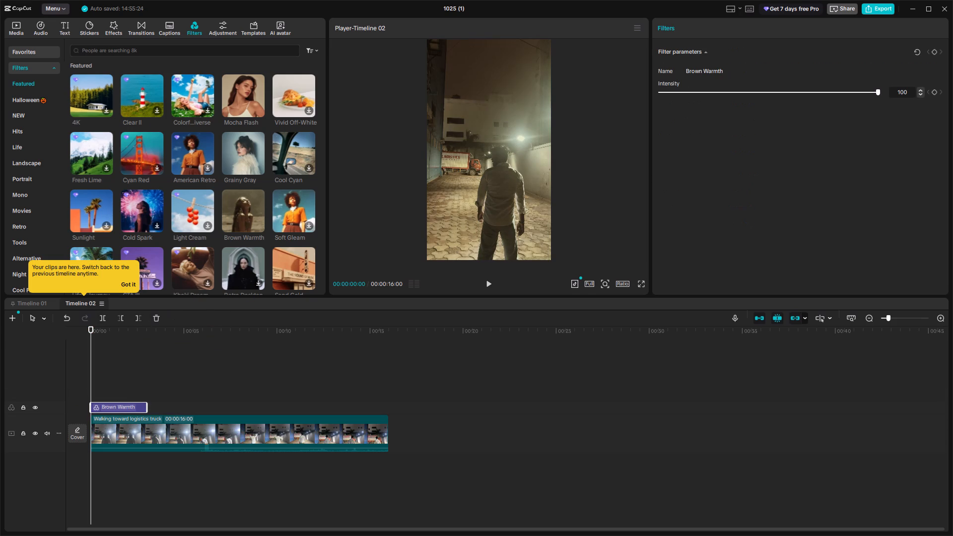
pyautogui.moveTo(147, 403); pyautogui.dragTo(390, 432)
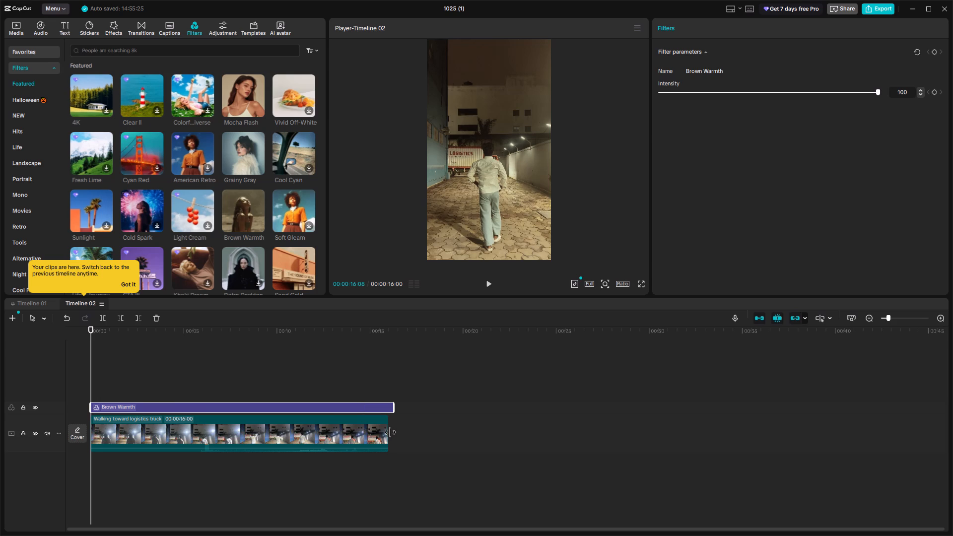
pyautogui.moveTo(390, 432); pyautogui.dragTo(384, 430)
# Browse the Featured filter collection through to the Halloween filters for other looks.
pyautogui.scroll(-3, 288, 259)
pyautogui.scroll(-2, 205, 212)
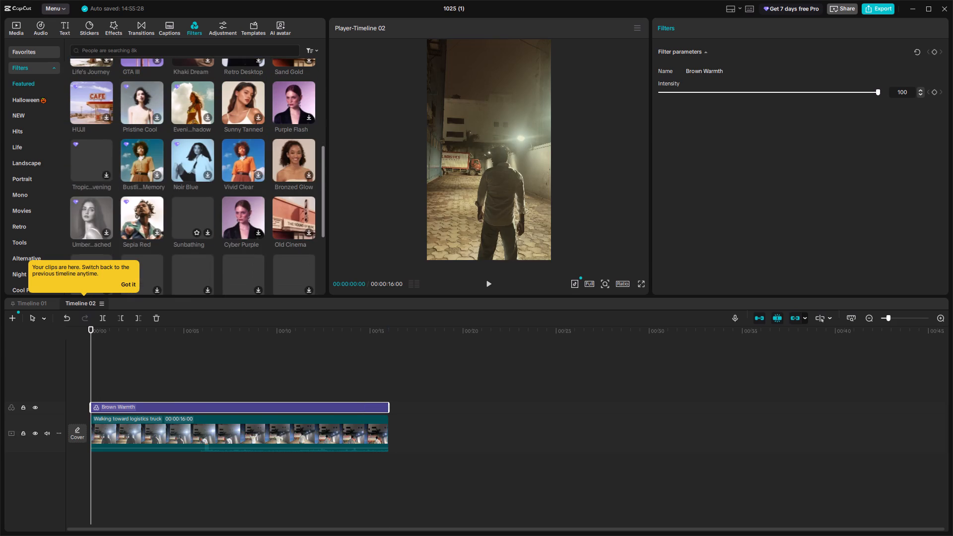
pyautogui.scroll(-6, 193, 207)
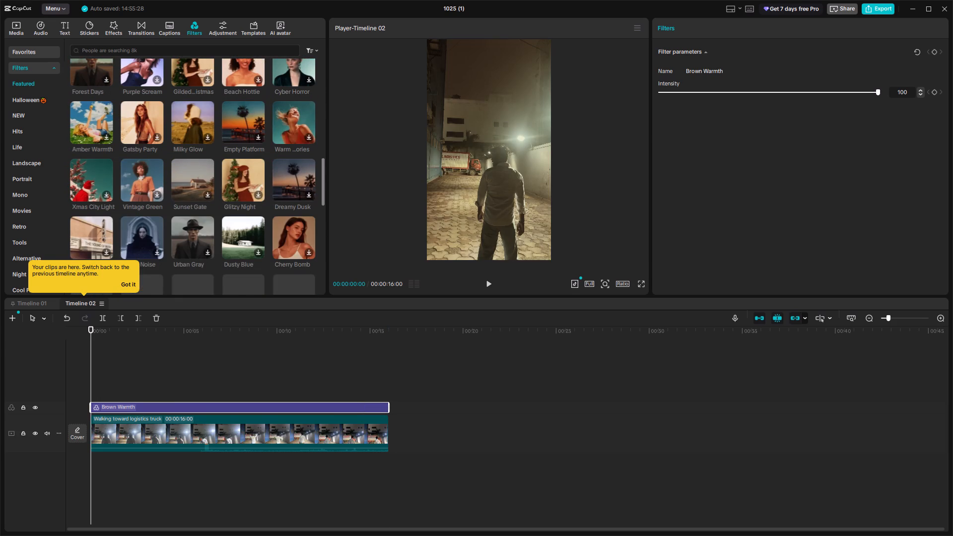
pyautogui.scroll(-3, 200, 205)
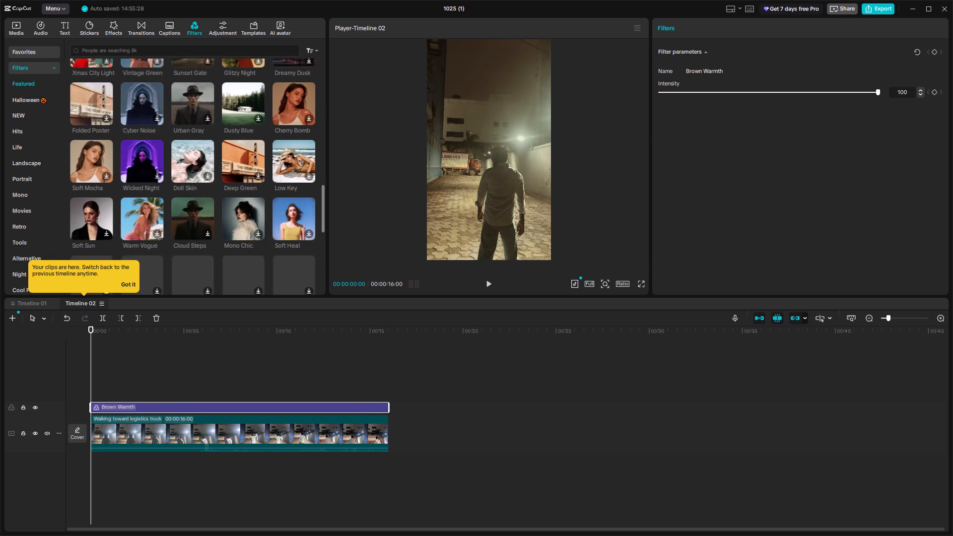
pyautogui.scroll(-5, 227, 199)
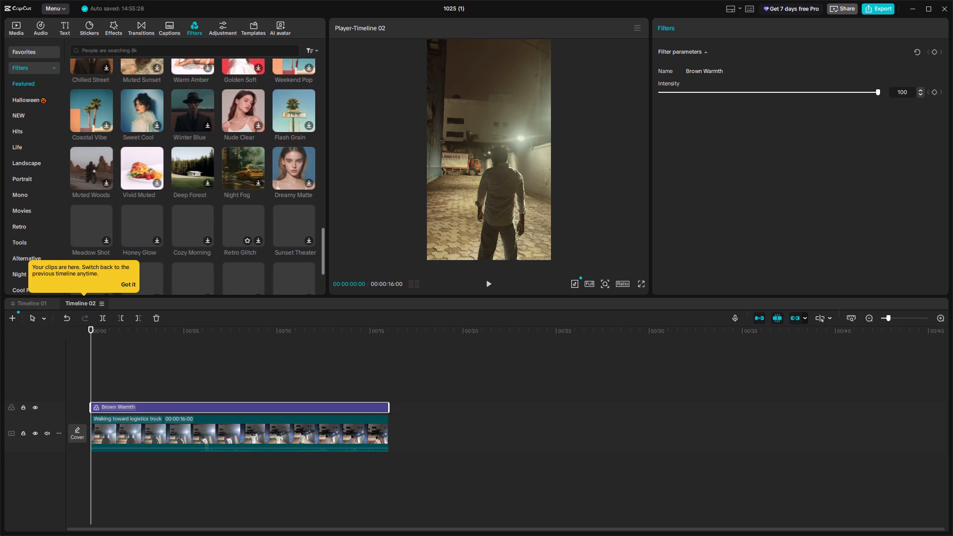
pyautogui.scroll(-5, 230, 206)
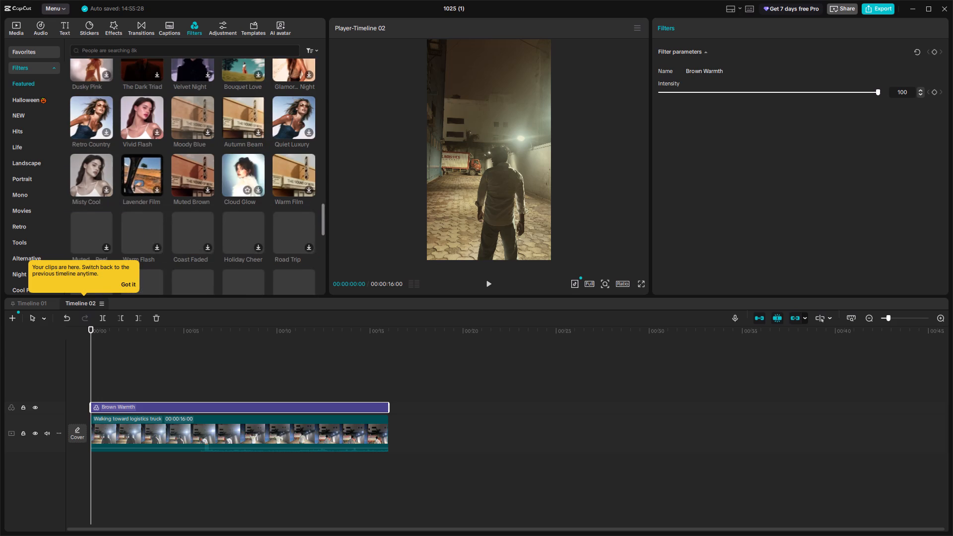
pyautogui.scroll(-8, 240, 182)
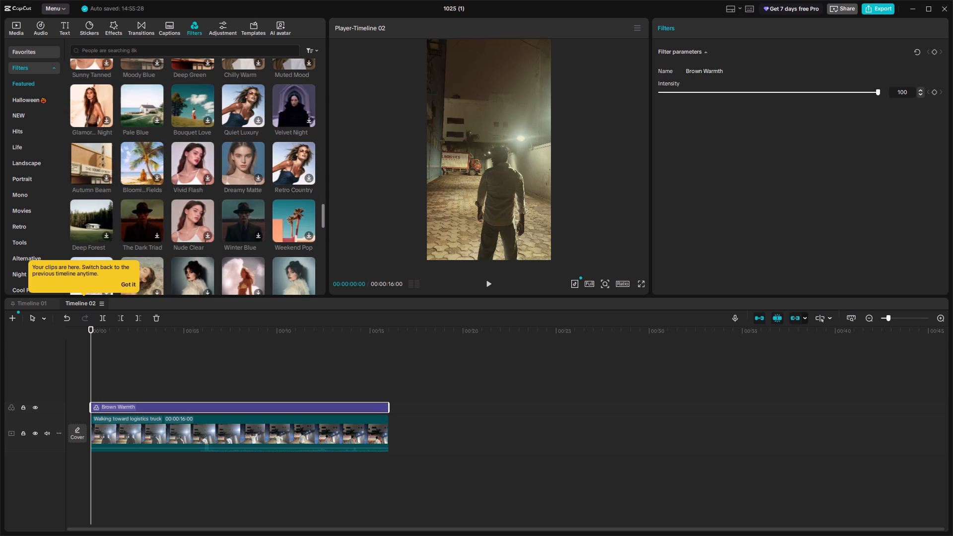
pyautogui.scroll(-7, 196, 198)
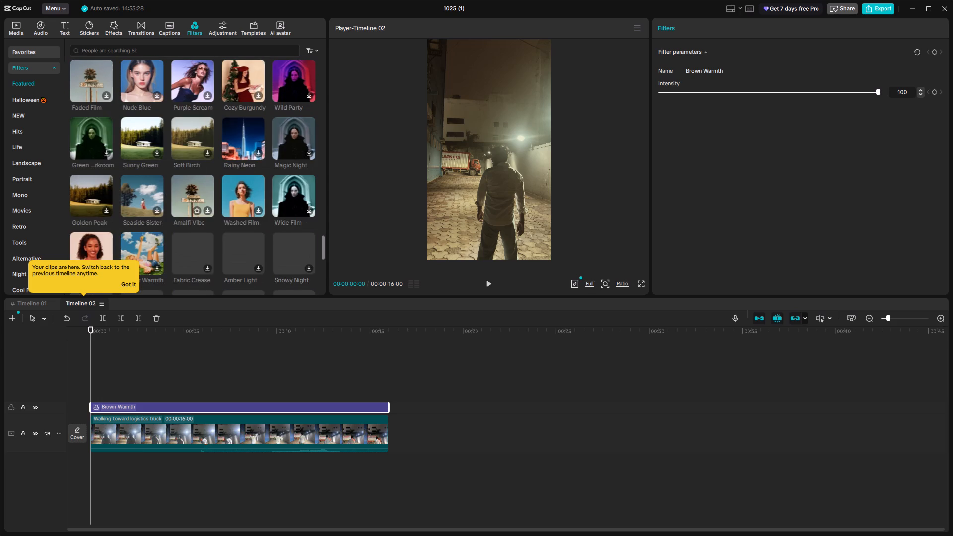
pyautogui.scroll(-7, 166, 238)
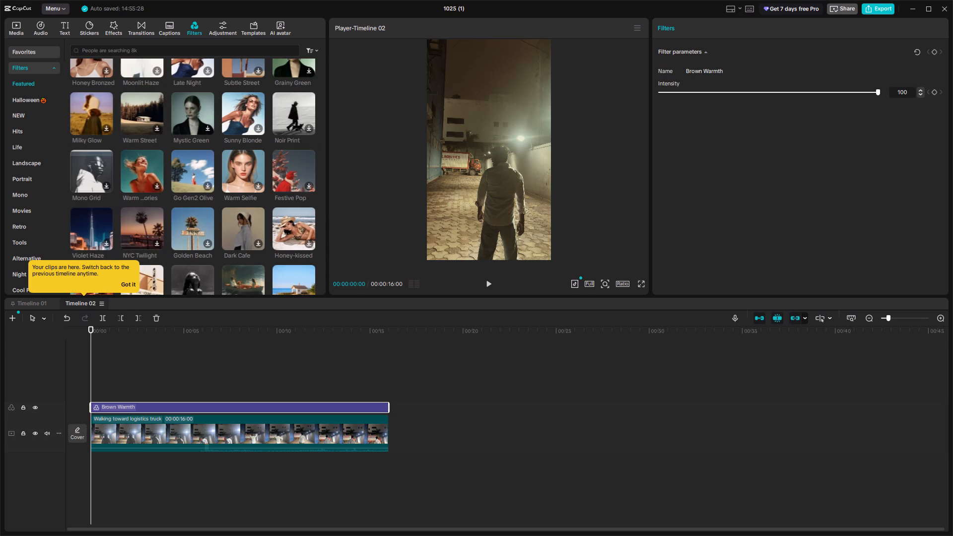
pyautogui.scroll(-11, 165, 172)
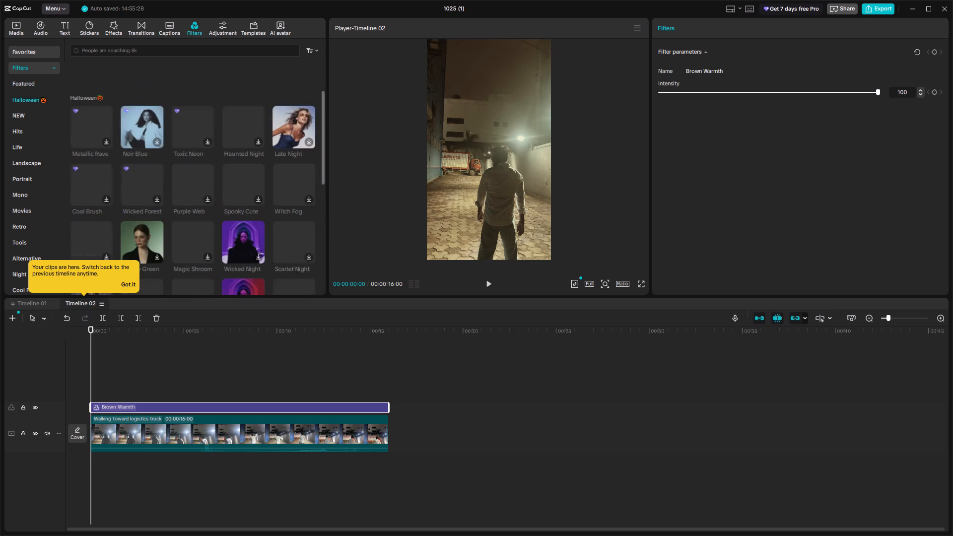
# Add the Bulletin video effect from the Trending collection at the start of the timeline, on a track above the Brown Warmth filter.
pyautogui.click(108, 24)
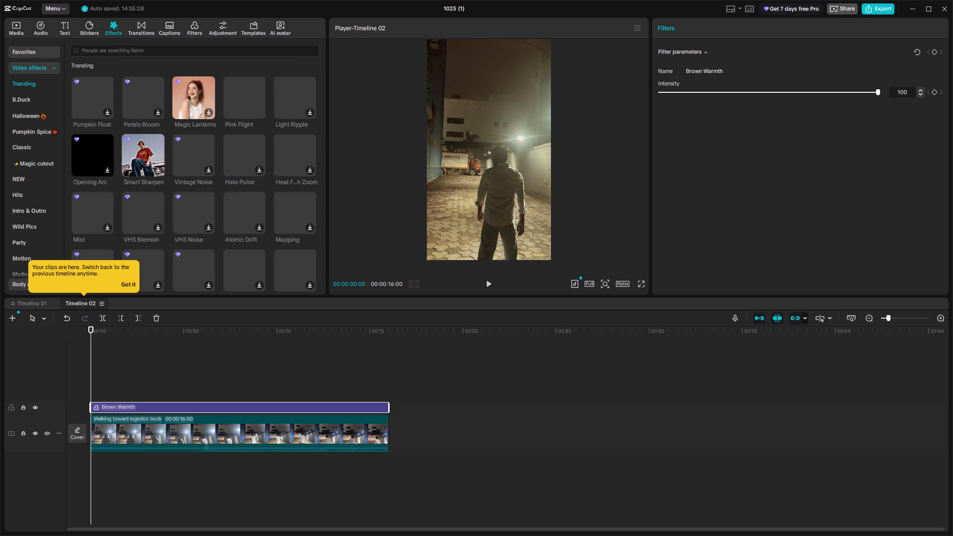
pyautogui.scroll(-4, 198, 178)
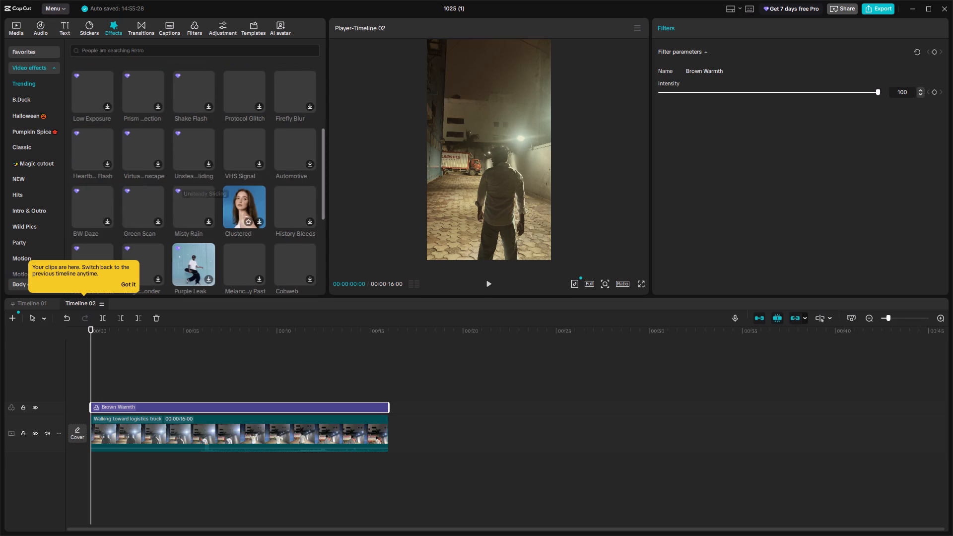
pyautogui.scroll(4, 244, 200)
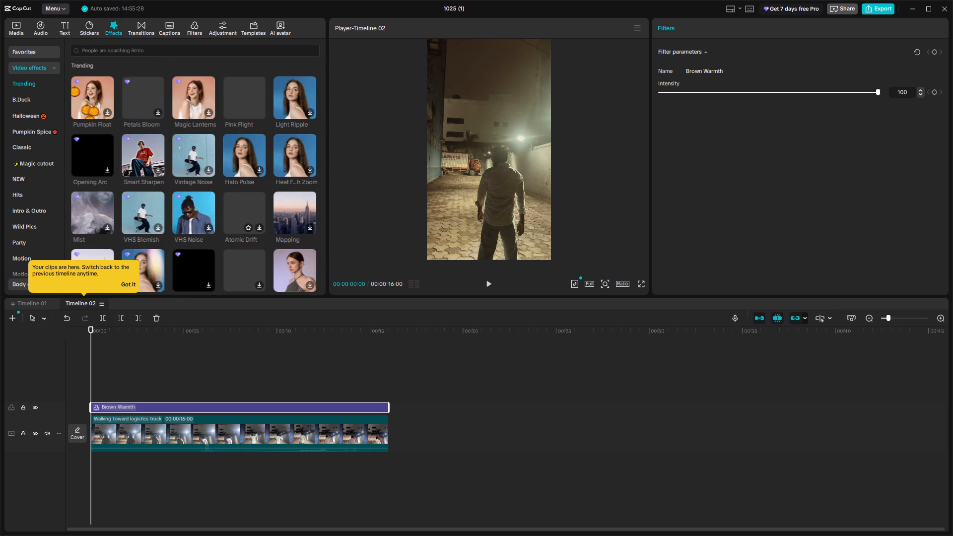
pyautogui.scroll(-7, 255, 229)
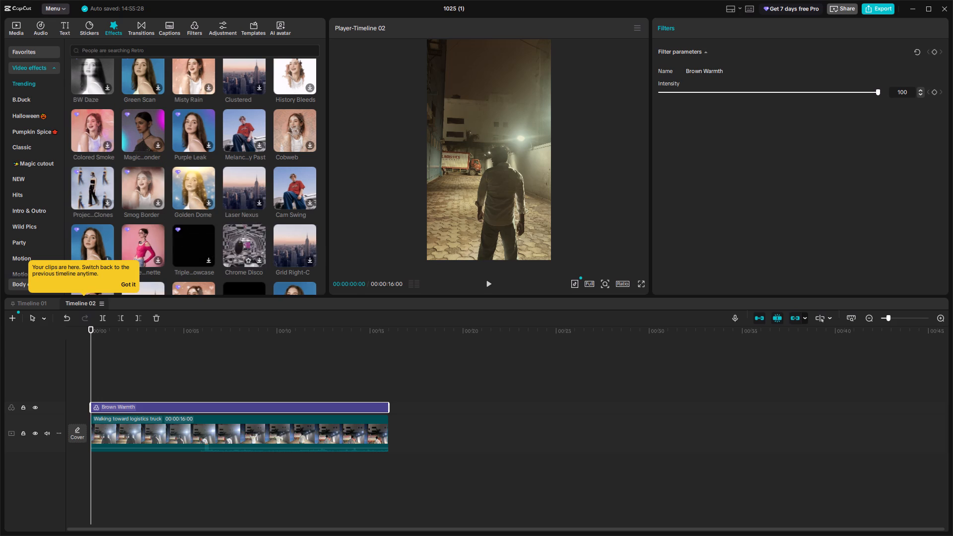
pyautogui.scroll(-3, 267, 234)
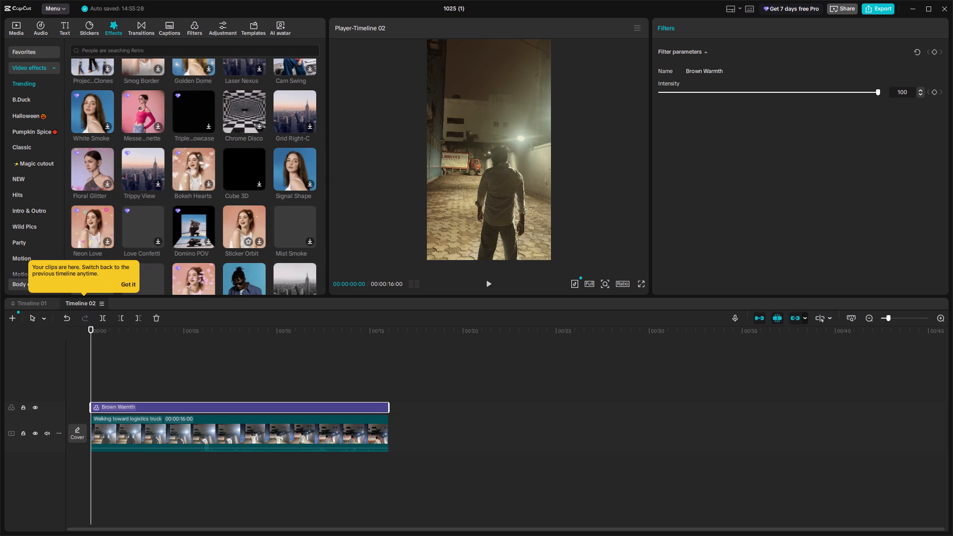
pyautogui.scroll(-3, 254, 236)
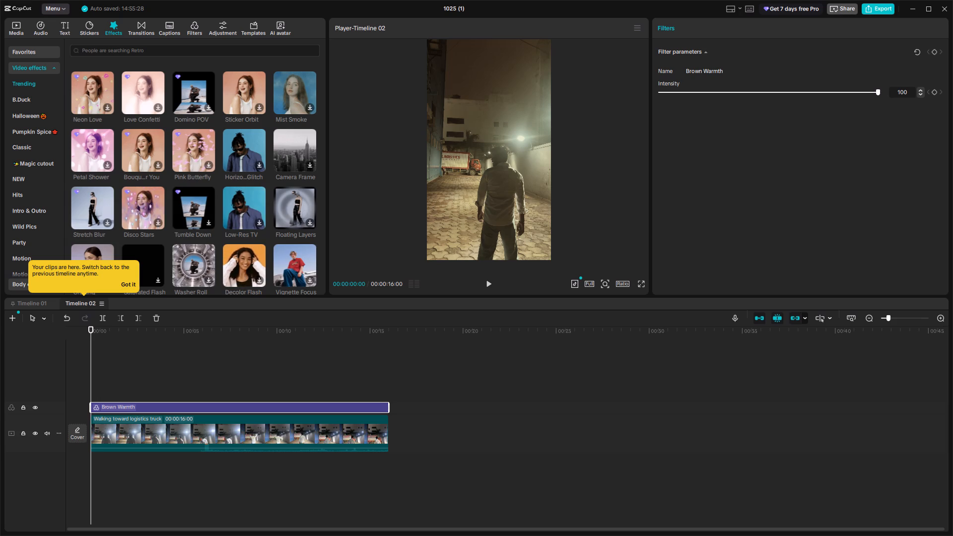
pyautogui.scroll(-7, 244, 300)
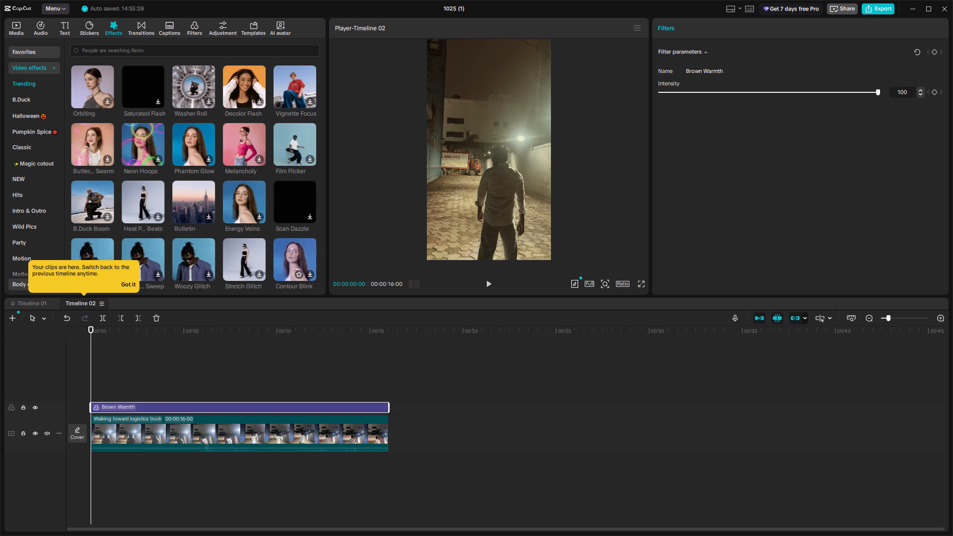
pyautogui.click(187, 219)
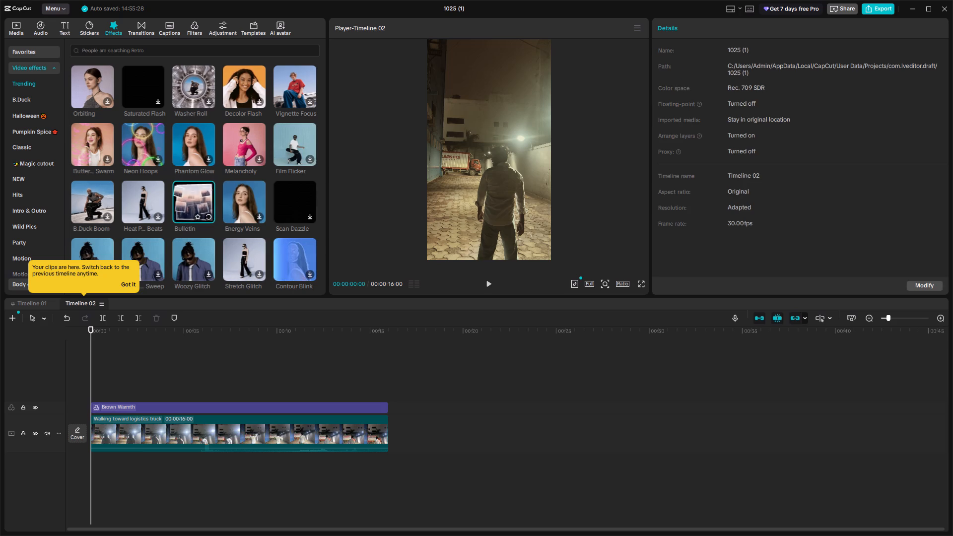
pyautogui.moveTo(196, 202); pyautogui.dragTo(86, 395)
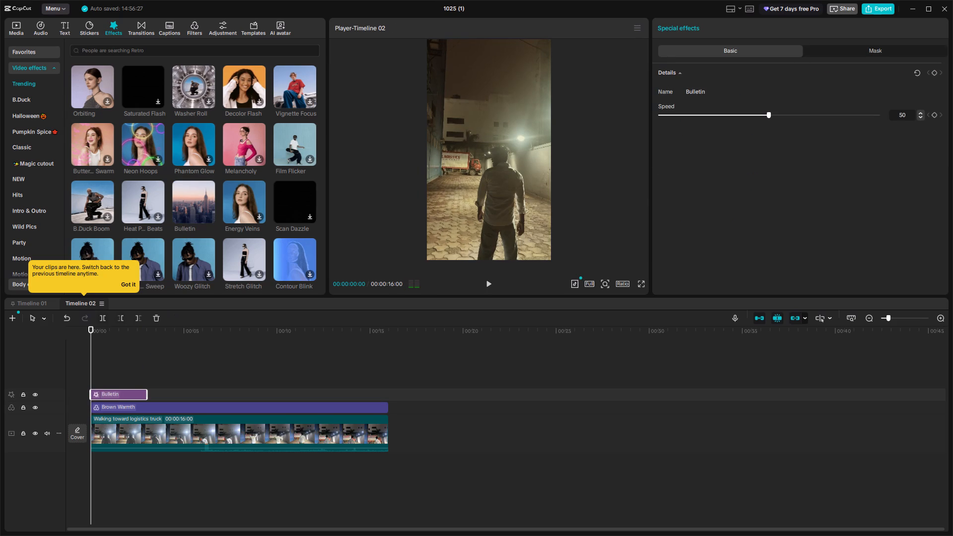
# Play the highlight clip from the start to preview the Bulletin effect.
pyautogui.click(485, 285)
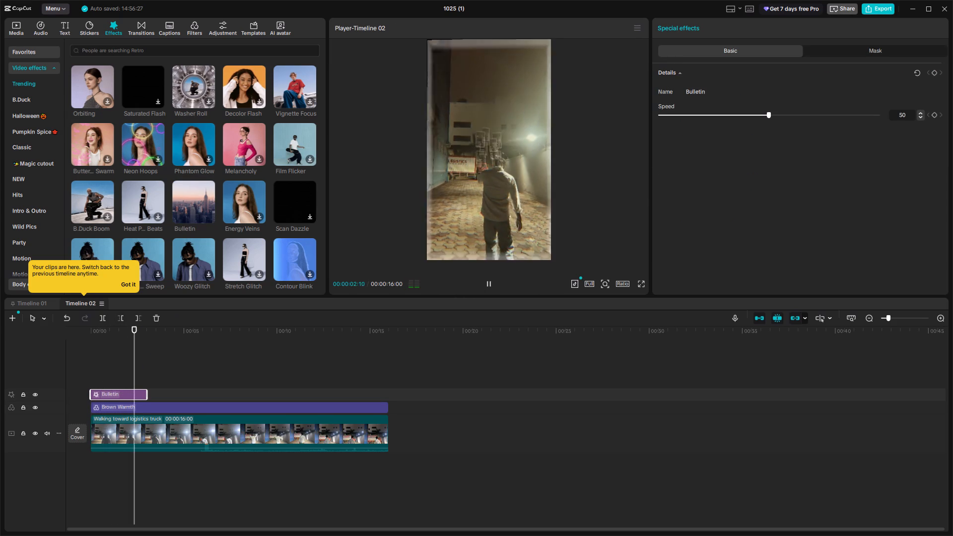
pyautogui.click(342, 459)
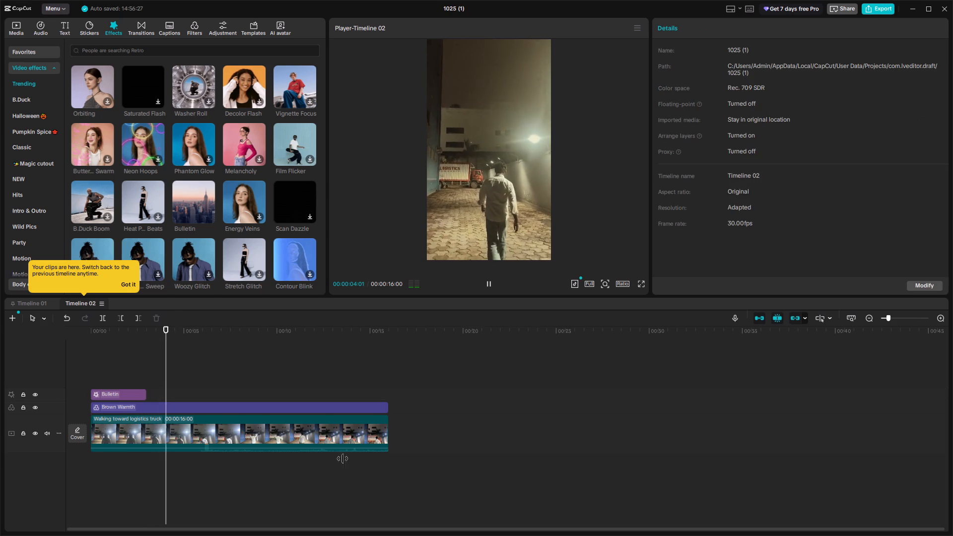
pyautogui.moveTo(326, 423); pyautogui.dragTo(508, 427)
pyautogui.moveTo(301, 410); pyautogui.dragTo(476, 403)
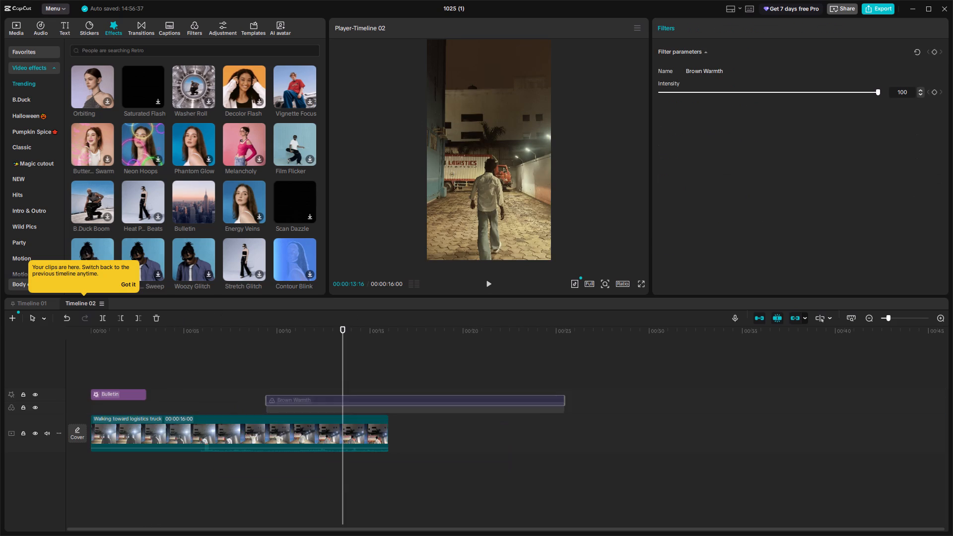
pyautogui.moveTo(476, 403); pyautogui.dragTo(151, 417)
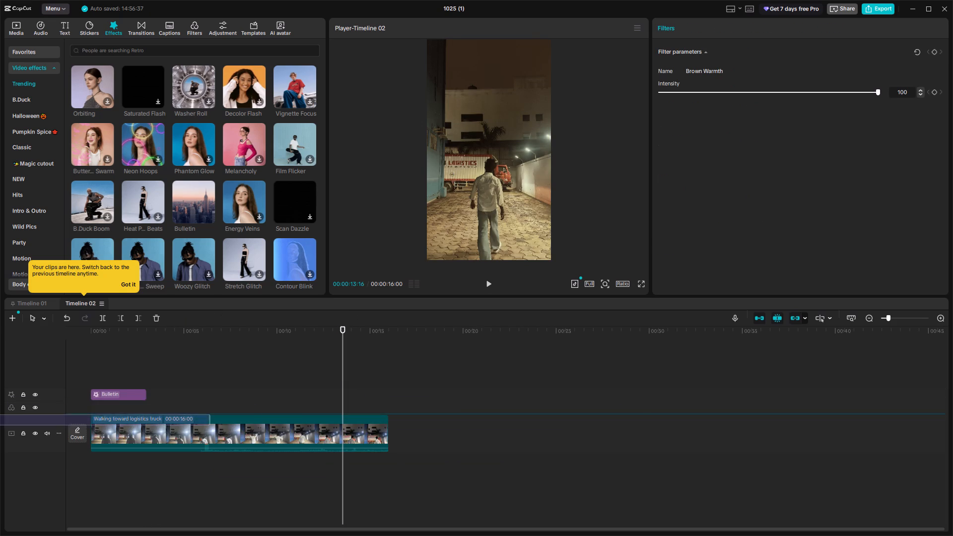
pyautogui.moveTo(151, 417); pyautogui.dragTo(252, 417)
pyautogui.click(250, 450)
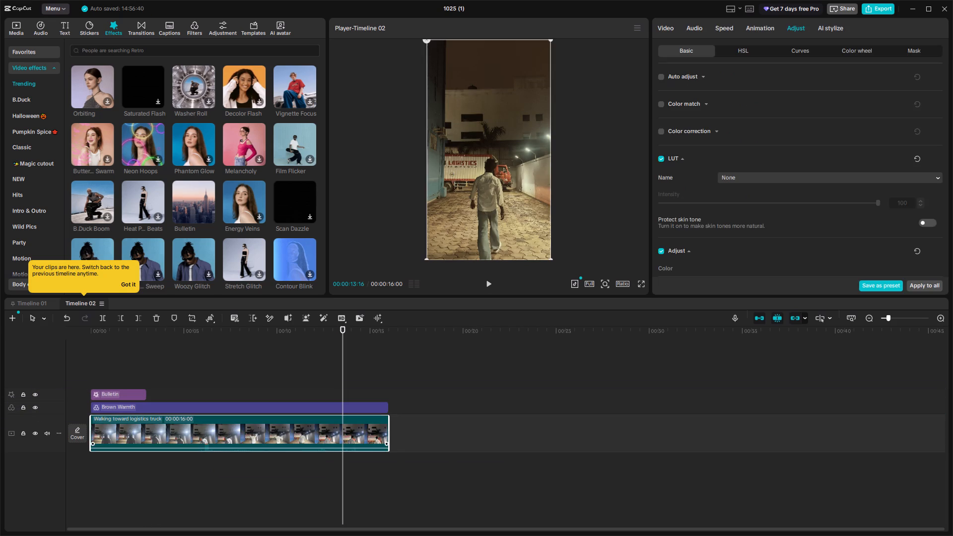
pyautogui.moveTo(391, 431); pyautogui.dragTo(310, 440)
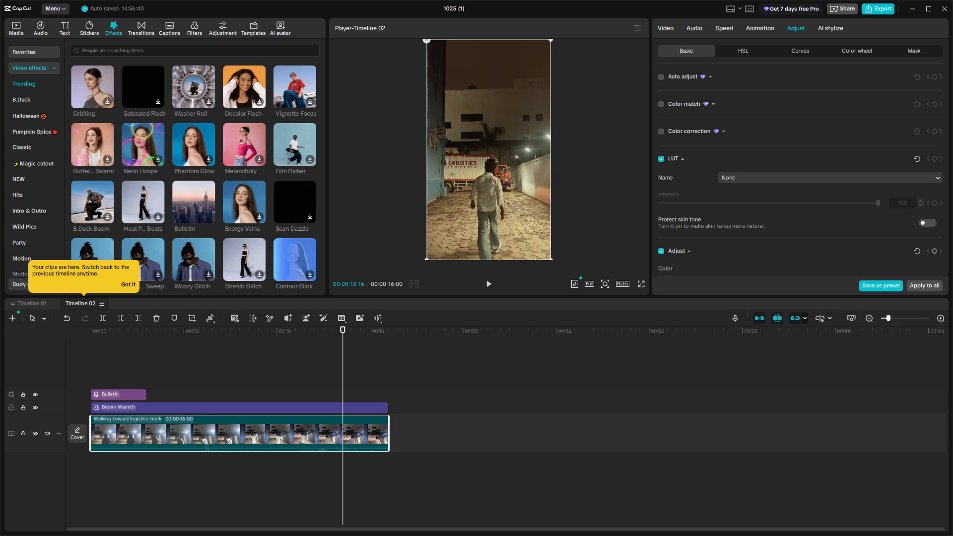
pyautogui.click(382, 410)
# Extend the Bulletin effect to the end of the 16-second highlight clip.
pyautogui.click(133, 393)
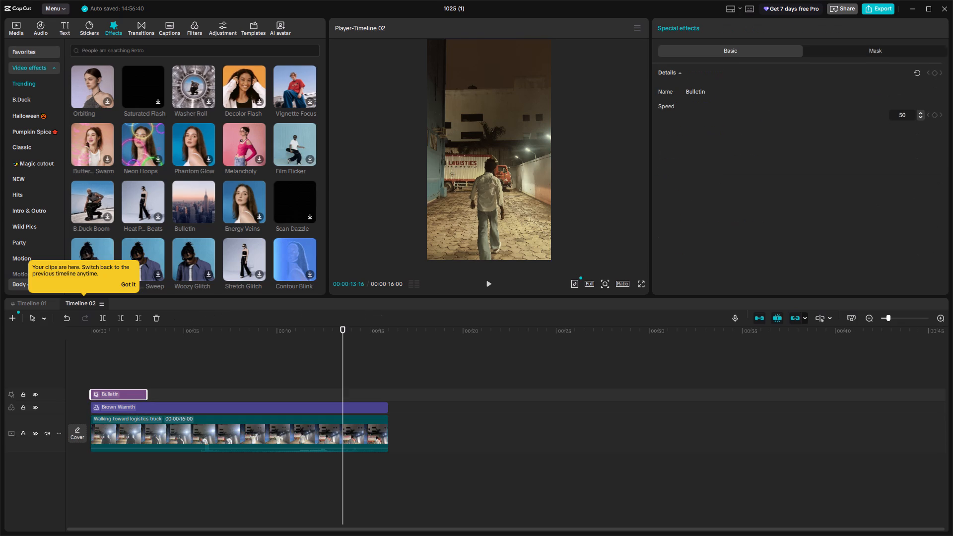
pyautogui.moveTo(140, 393); pyautogui.dragTo(141, 399)
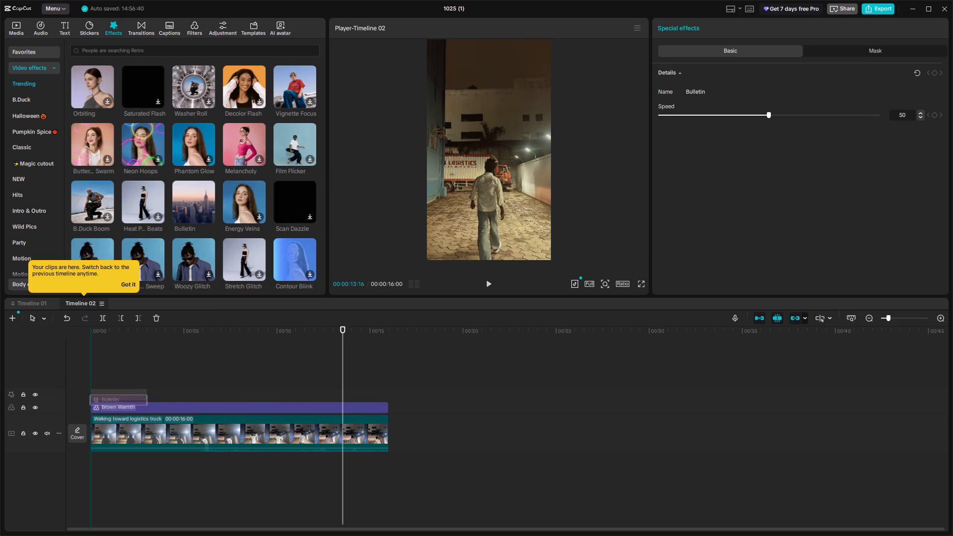
pyautogui.moveTo(141, 399); pyautogui.dragTo(137, 398)
pyautogui.moveTo(147, 392); pyautogui.dragTo(329, 400)
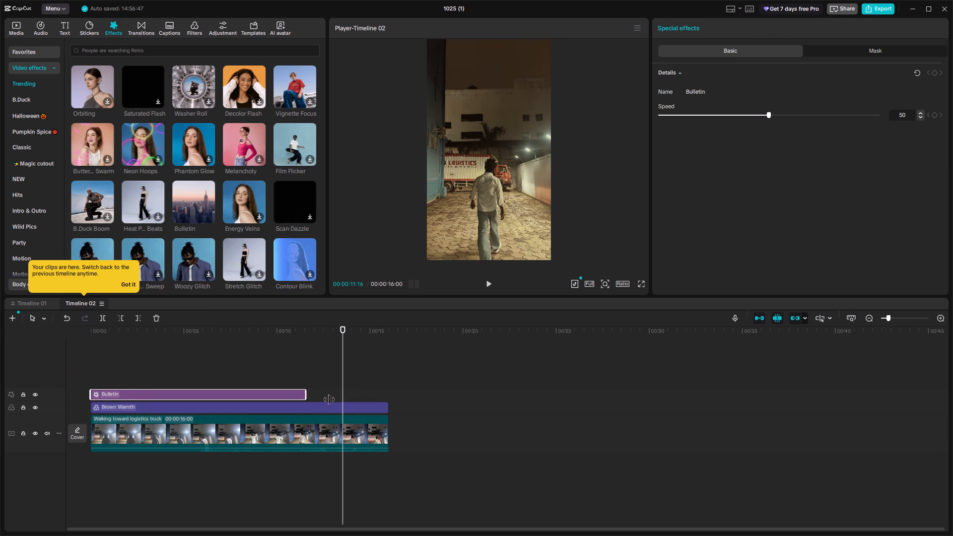
pyautogui.moveTo(329, 400); pyautogui.dragTo(396, 402)
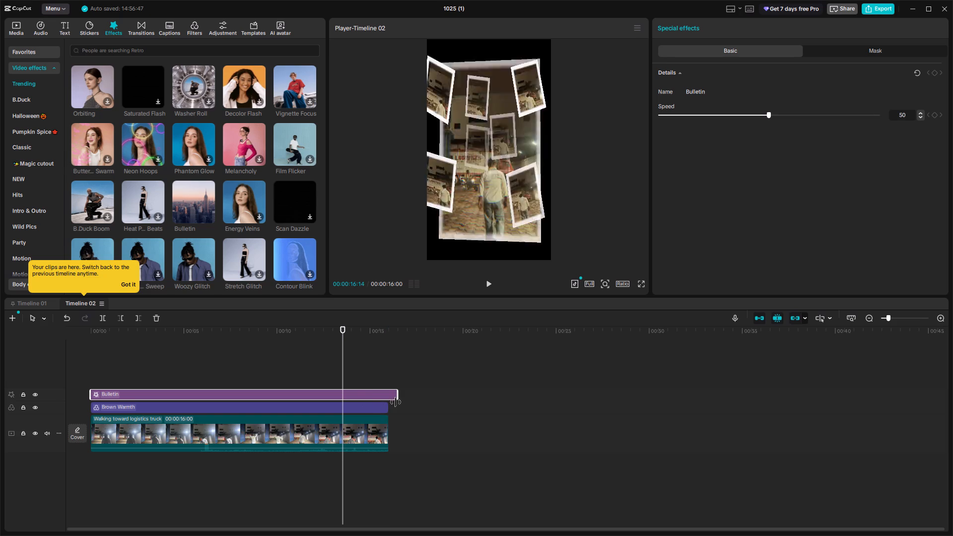
pyautogui.moveTo(396, 402); pyautogui.dragTo(389, 403)
# Inspect how the Bulletin effect looks at the end of the clip and around the 11-second mark.
pyautogui.moveTo(436, 443); pyautogui.dragTo(435, 438)
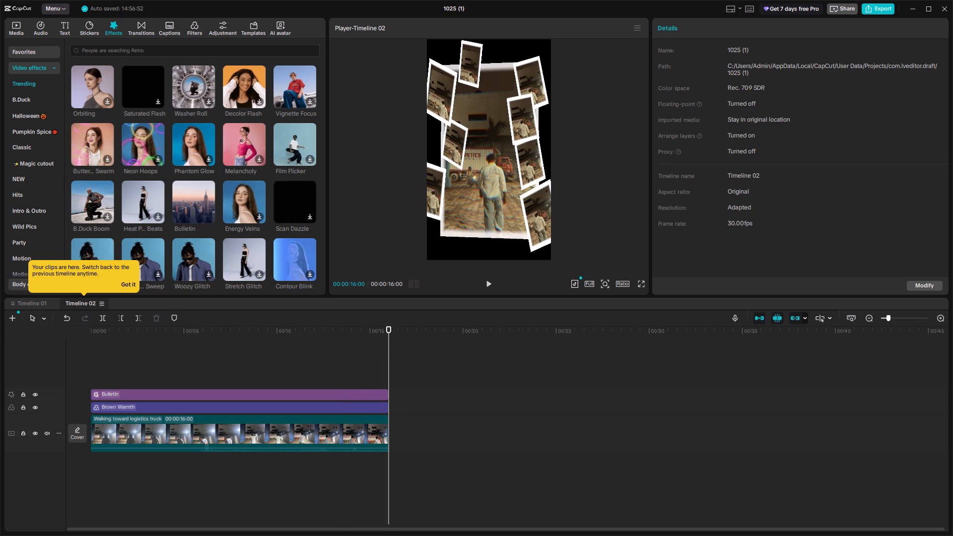
pyautogui.click(212, 396)
pyautogui.click(302, 476)
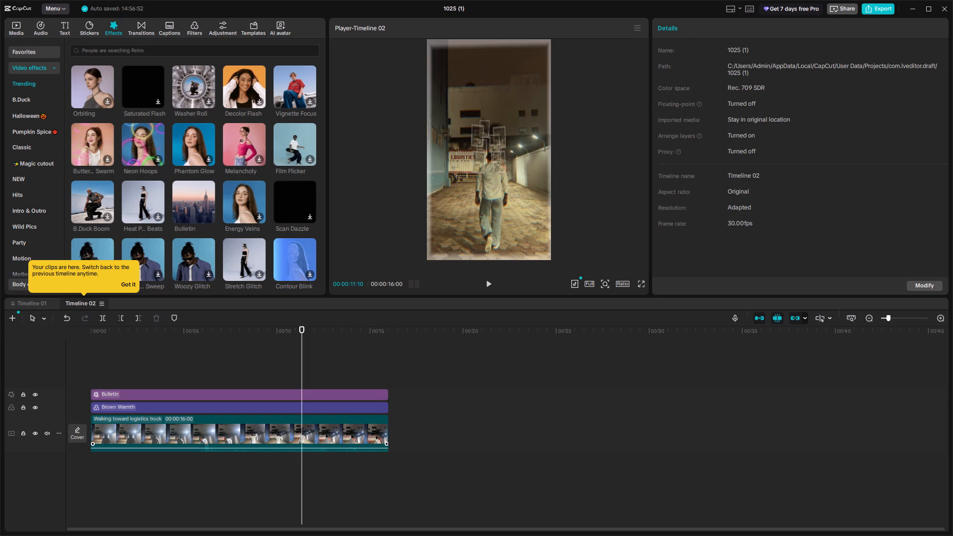
pyautogui.moveTo(306, 431); pyautogui.dragTo(325, 424)
# Minimize the CapCut and browser windows, and stop the session recording in Loggy3.
pyautogui.click(910, 9)
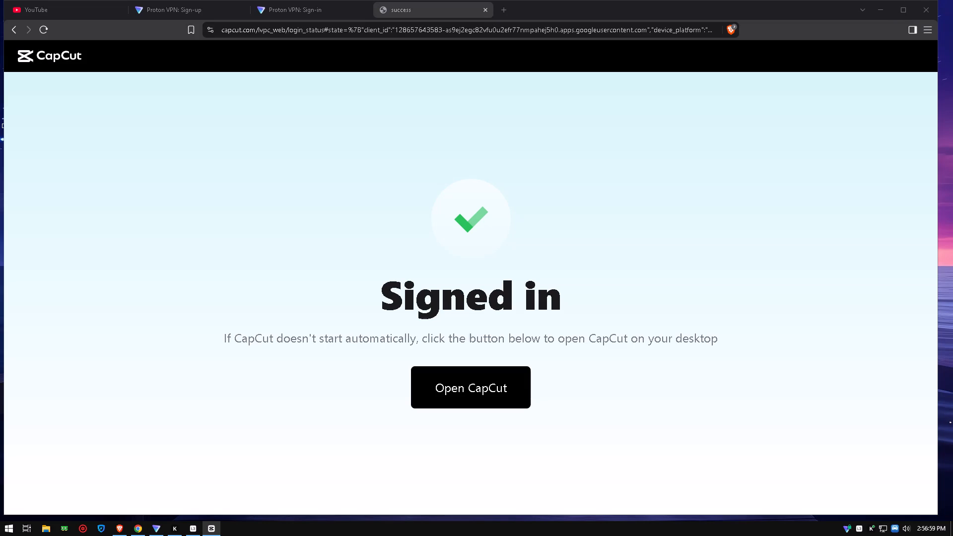
pyautogui.click(875, 14)
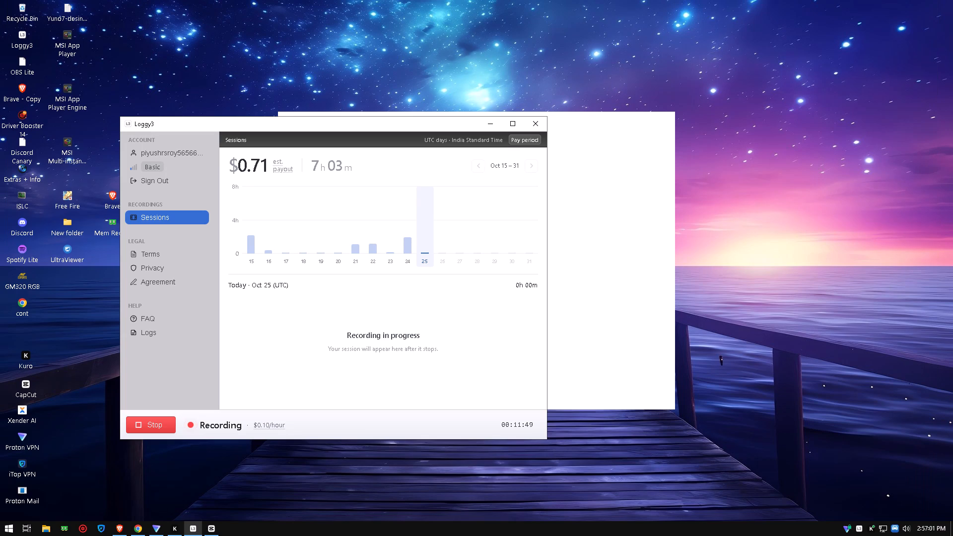
pyautogui.click(154, 423)
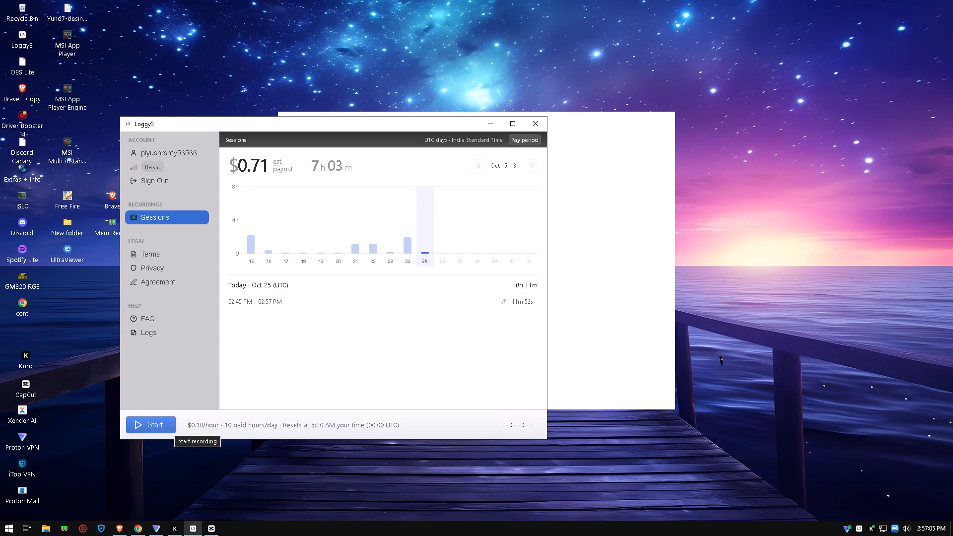